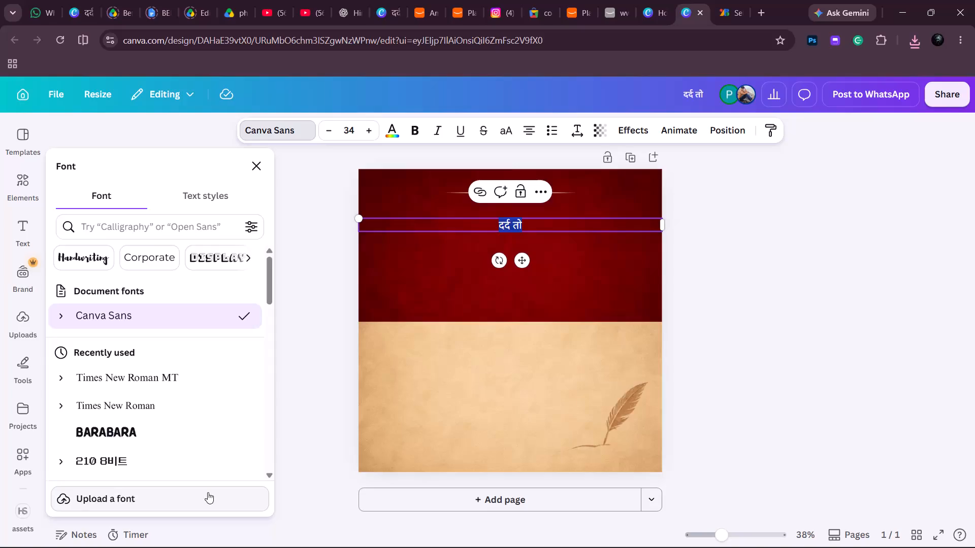
Upload the Arya font from the Arya (1) folder in Downloads as a custom font, acknowledging the usage rights.
left_click(208, 492)
double_click(346, 278)
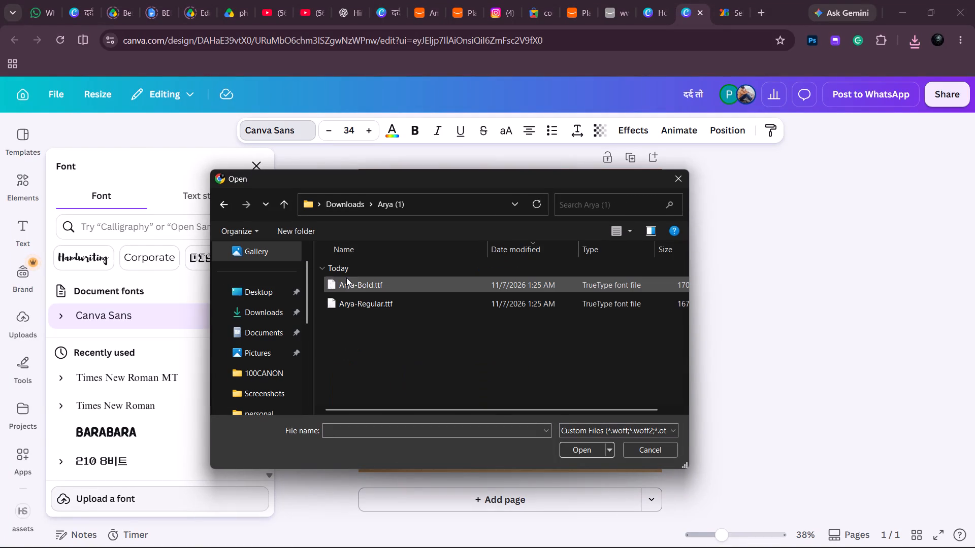
left_click(399, 298)
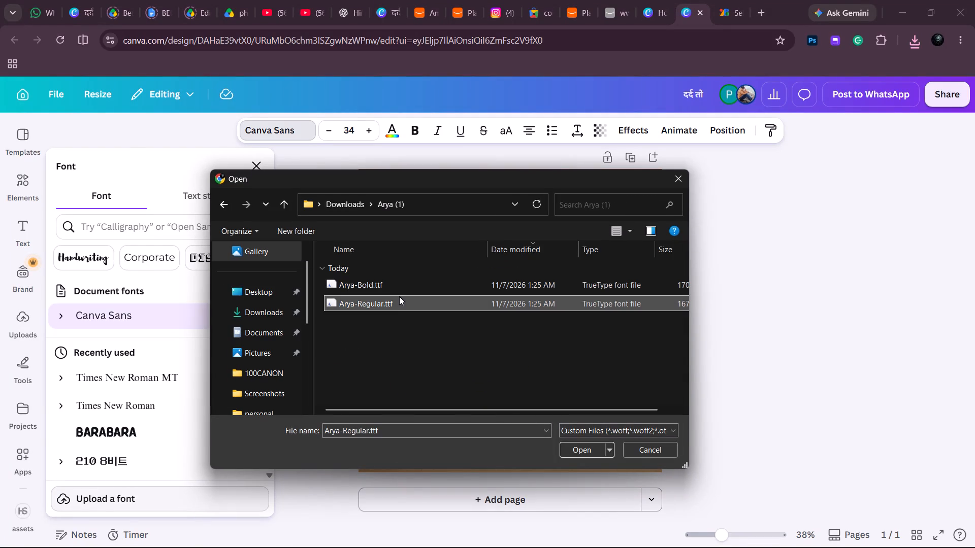
left_click(402, 284, "ctrl")
left_click(576, 450)
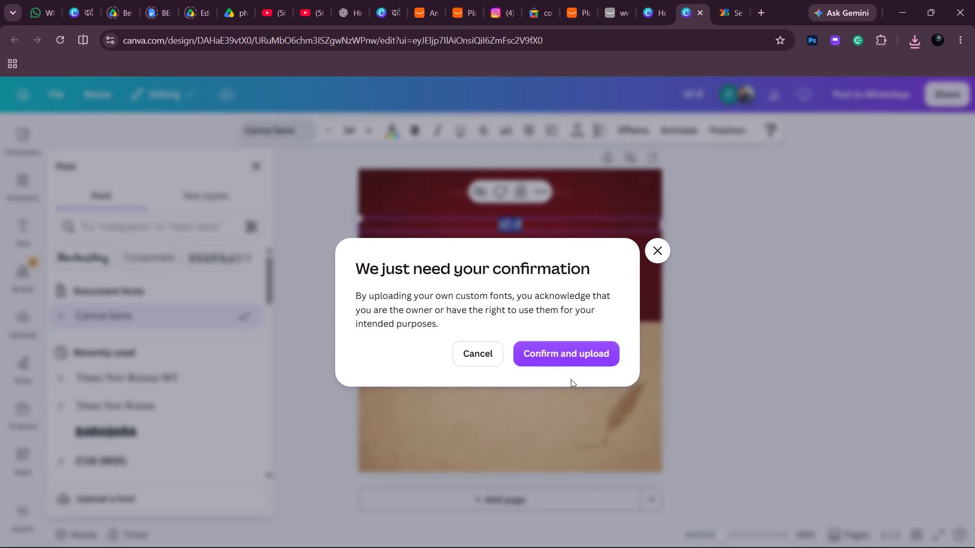
left_click(574, 357)
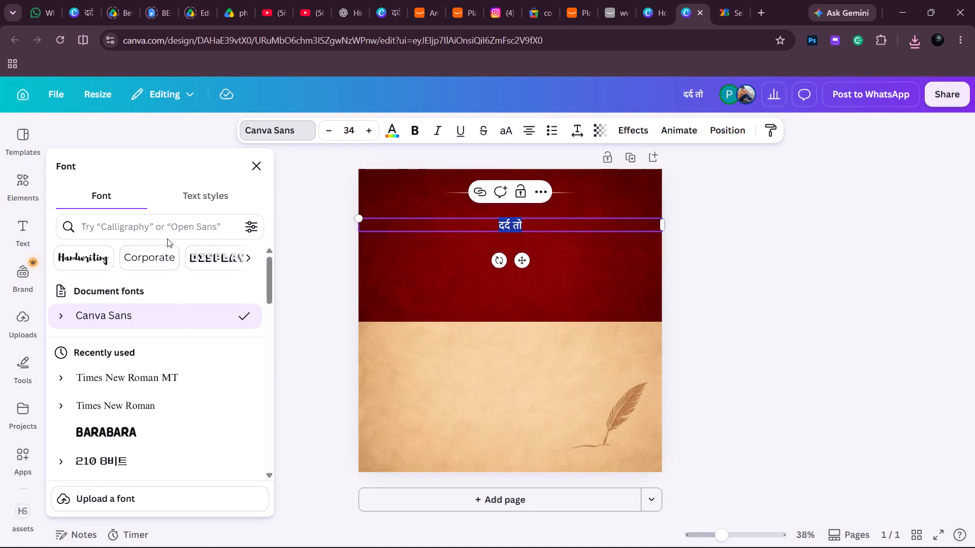
Apply the uploaded Arya font to the selected text "दर्द तो" on the red background.
scroll(172, 300, "down", 5)
left_click(167, 293)
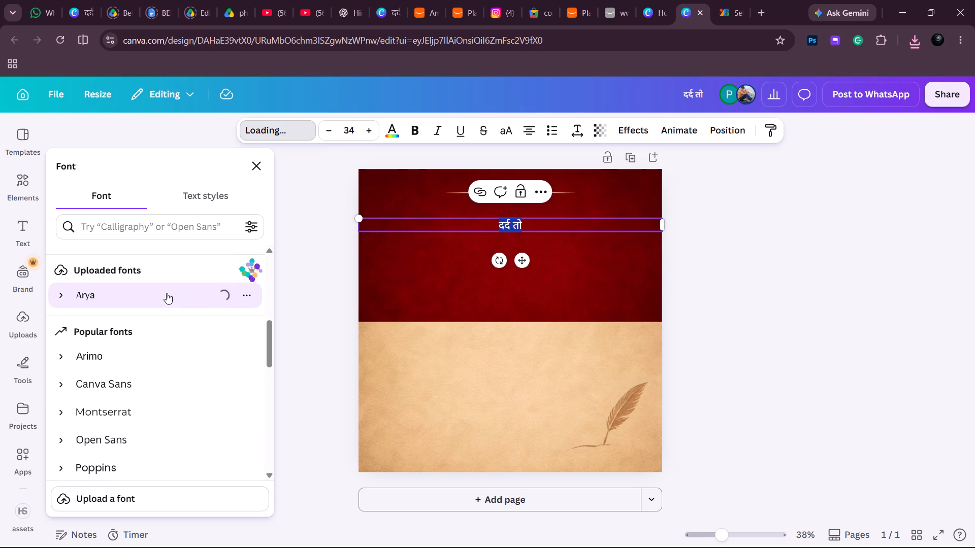
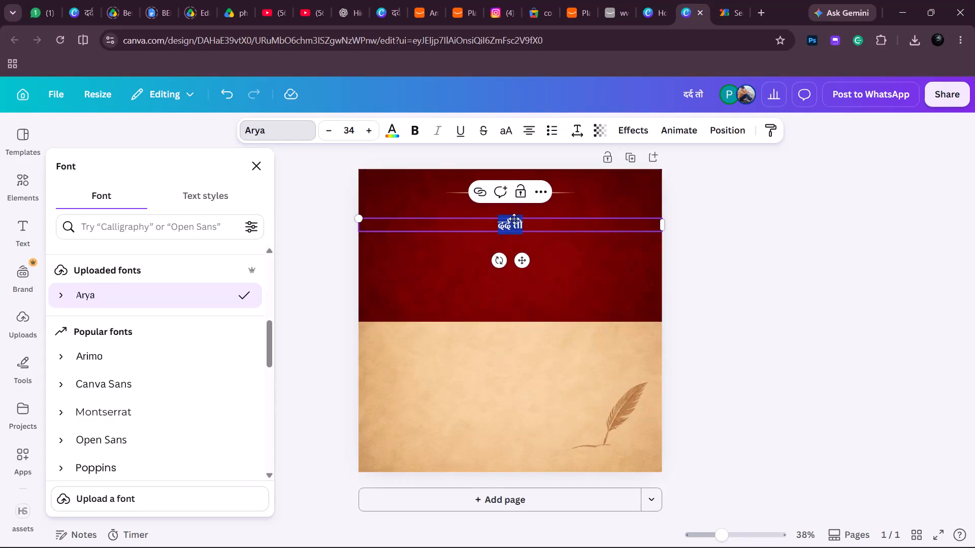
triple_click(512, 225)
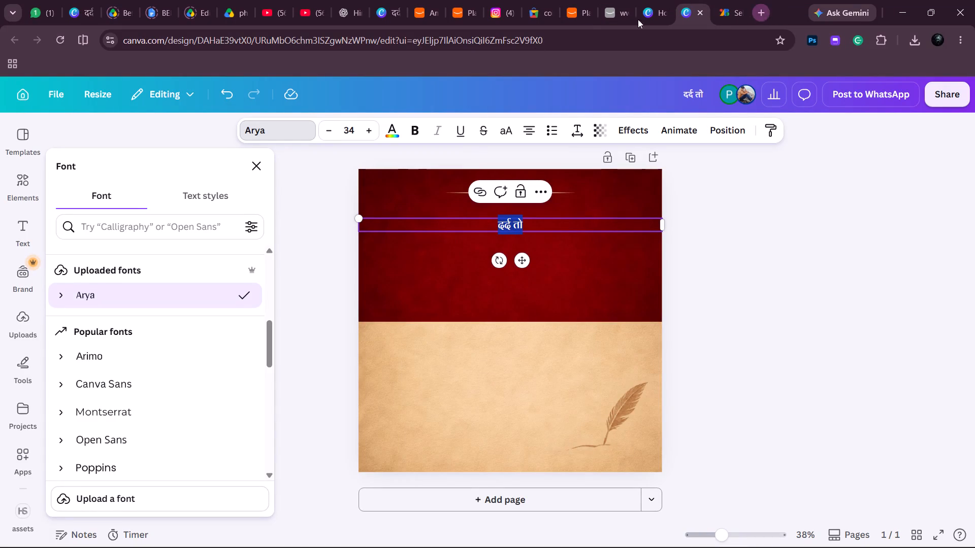
Clear out unneeded browser tabs: close the amazon.ae resubmission page and the Google Fonts selection page, and switch to the Google Shopping computer table search.
left_click(619, 5)
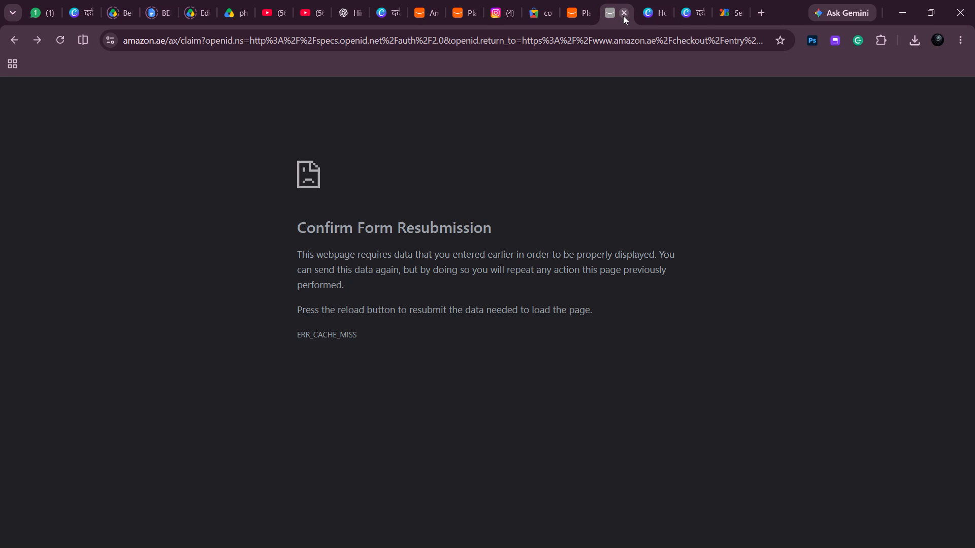
left_click(623, 16)
left_click(691, 12)
left_click(701, 12)
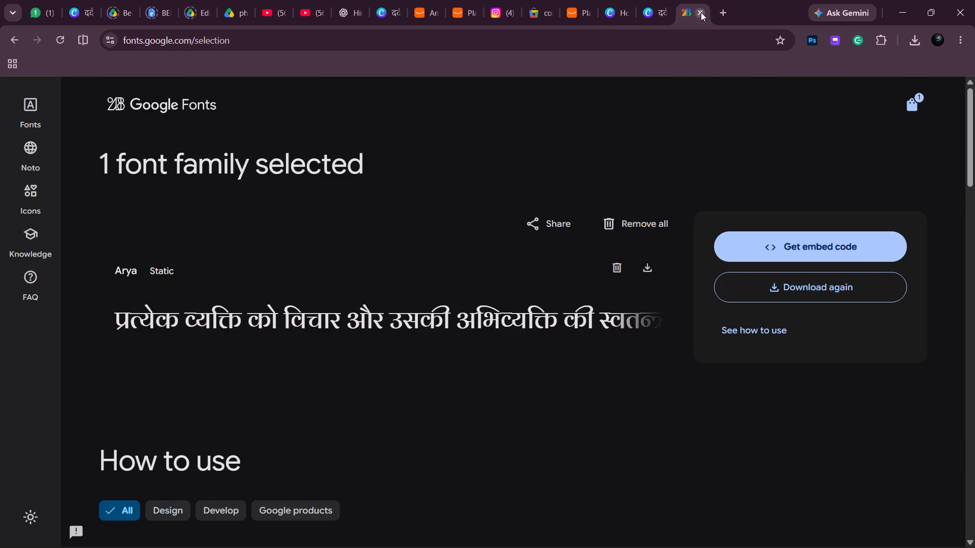
left_click(577, 10)
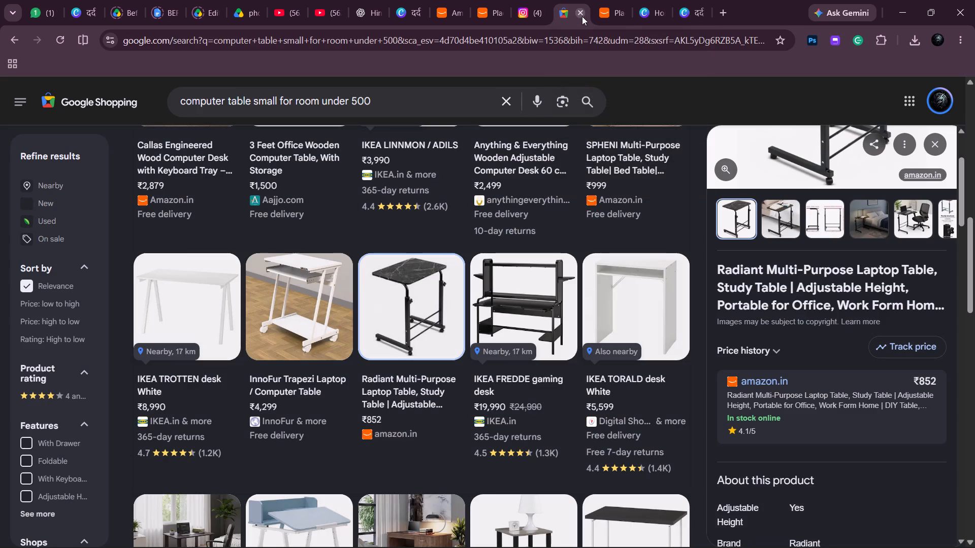
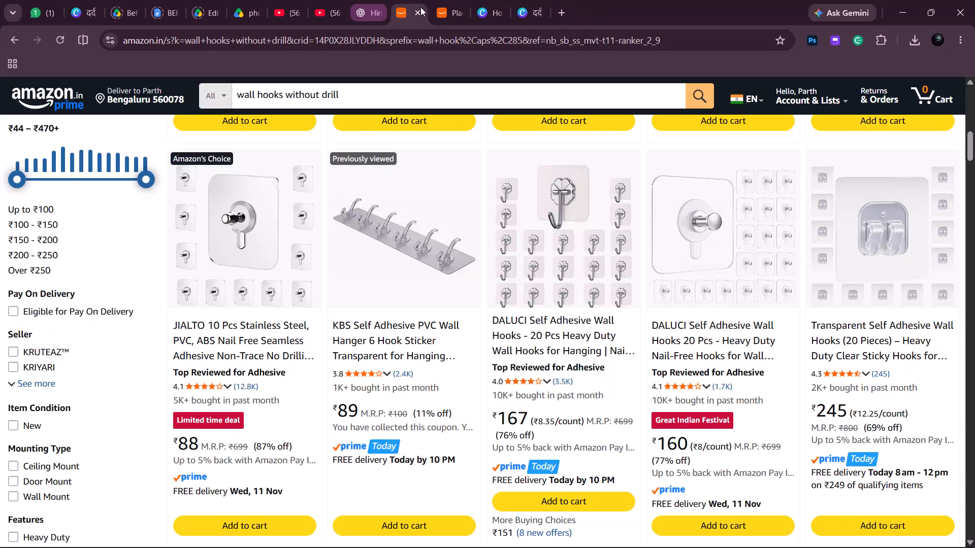
Search Google for "google translate" in a new browser tab.
left_click(568, 7)
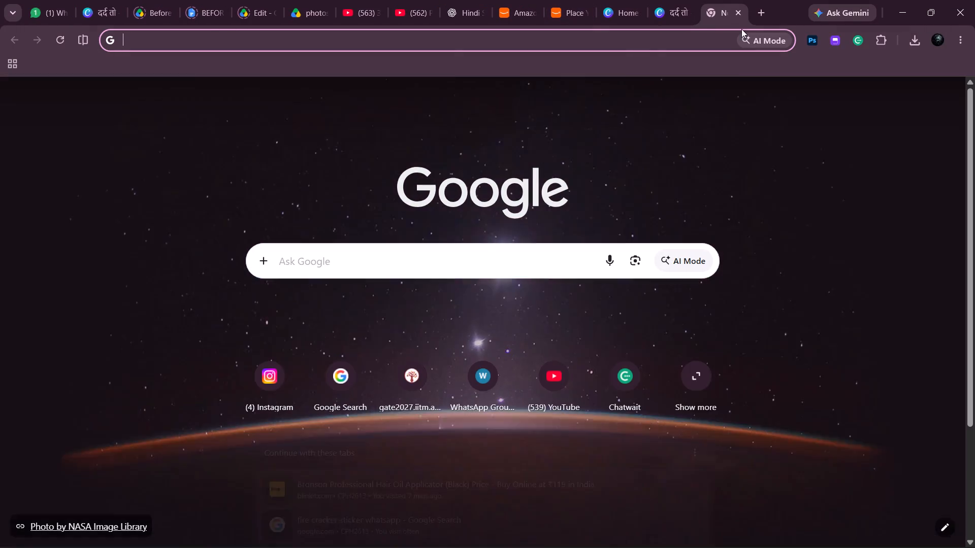
left_click(464, 277)
left_click(360, 338)
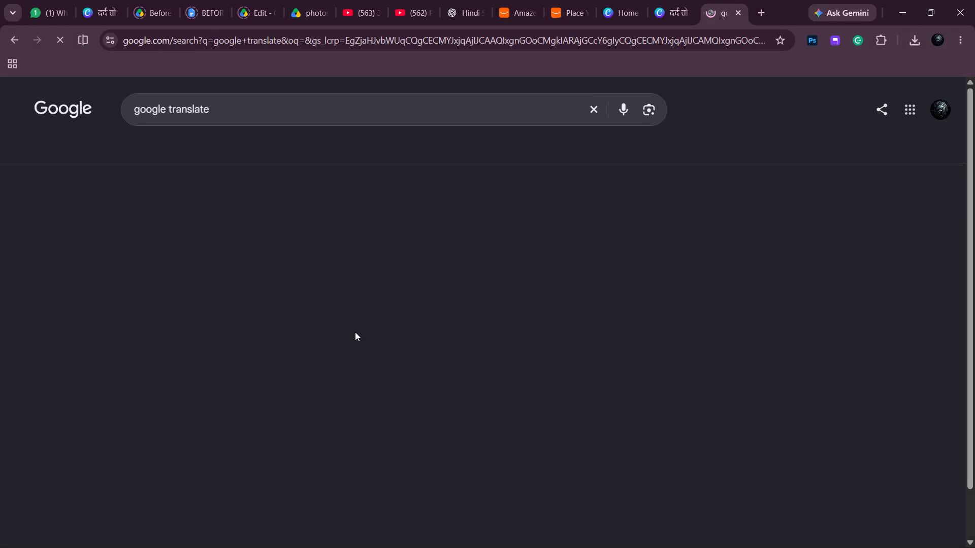
Set the translator's source language to English and its target language to Hindi.
left_click(203, 230)
left_click(357, 200)
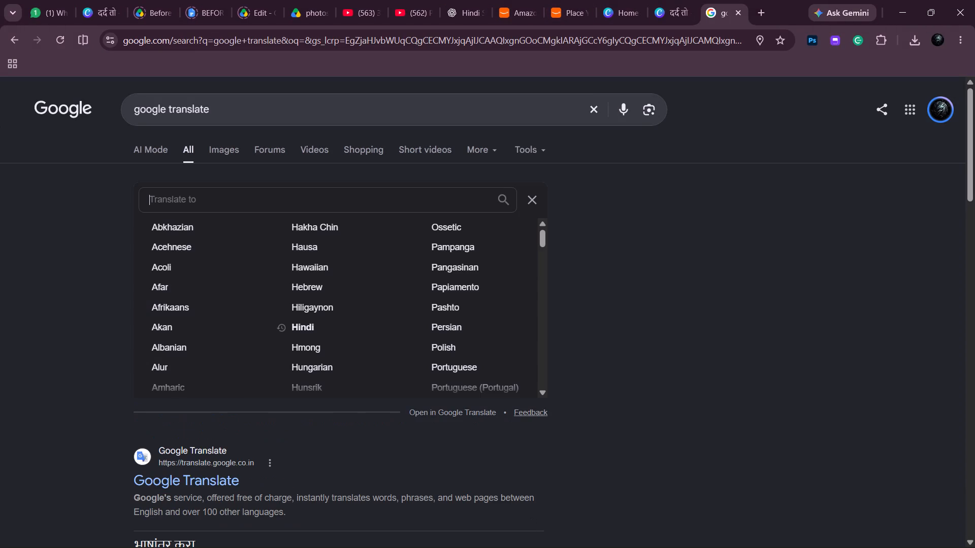
left_click(336, 327)
left_click(214, 203)
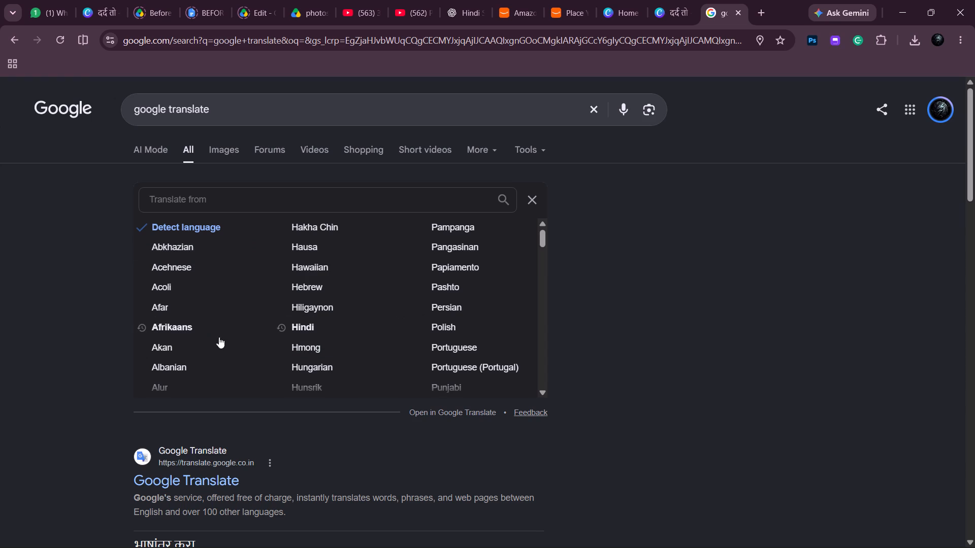
scroll(218, 337, "down", 4)
scroll(214, 308, "up", 5)
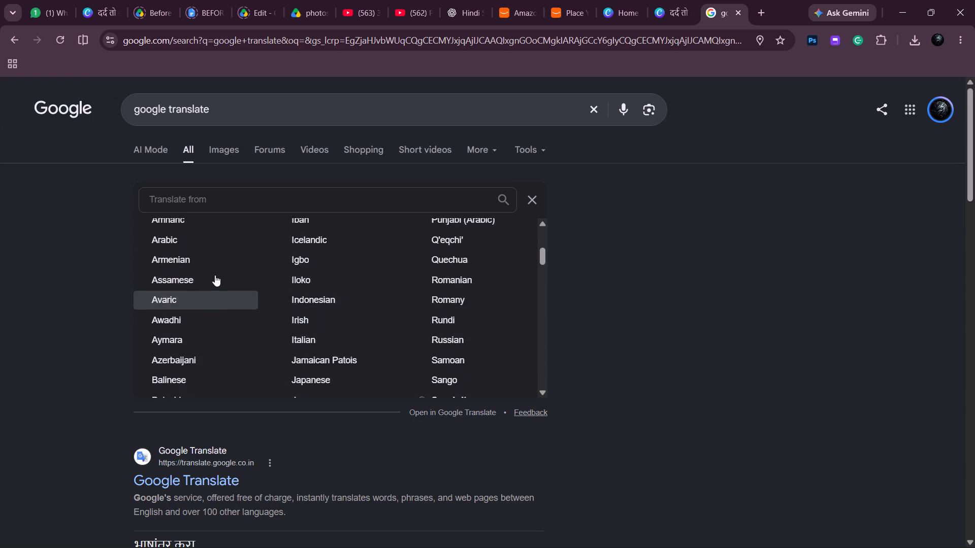
scroll(215, 275, "up", 7)
left_click(227, 198)
key("e")
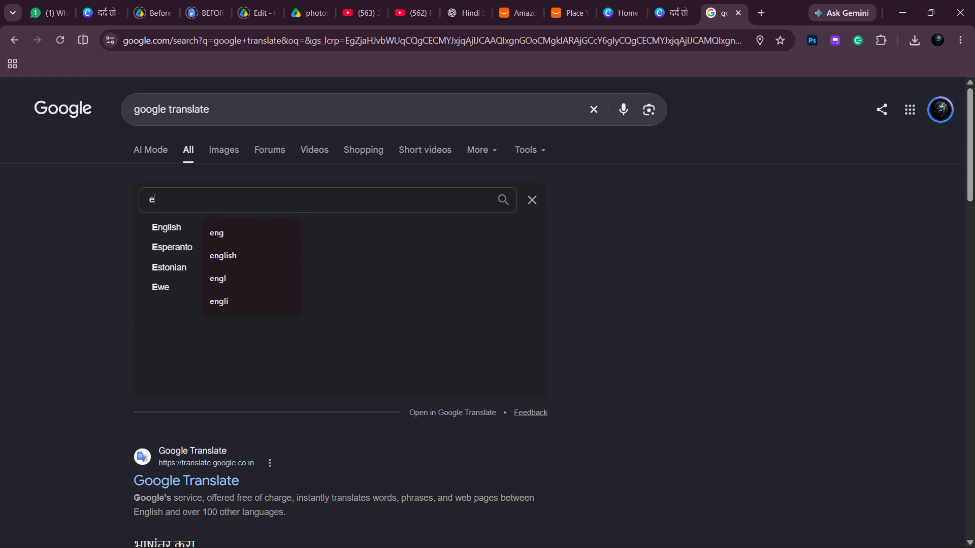
key("n")
key("g")
type("li")
key("s")
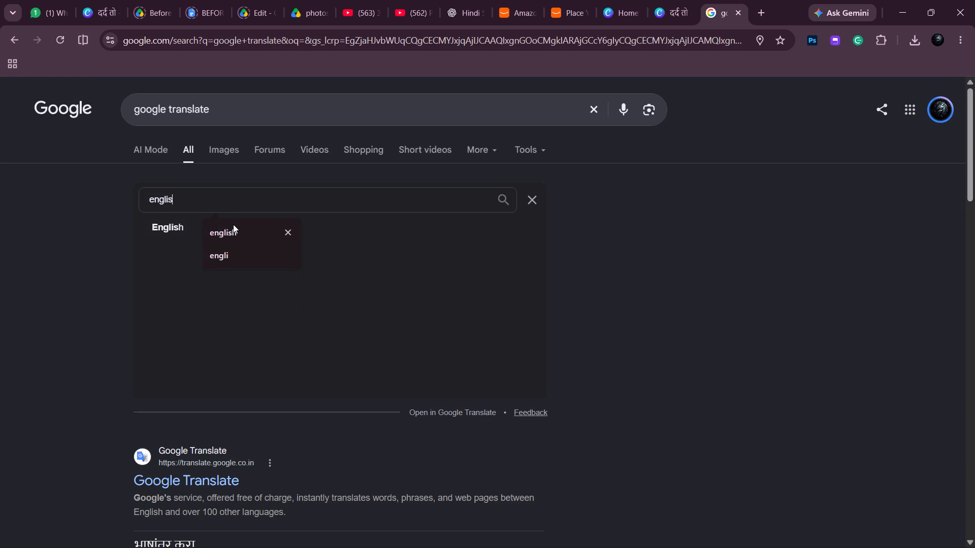
key("h")
left_click(192, 232)
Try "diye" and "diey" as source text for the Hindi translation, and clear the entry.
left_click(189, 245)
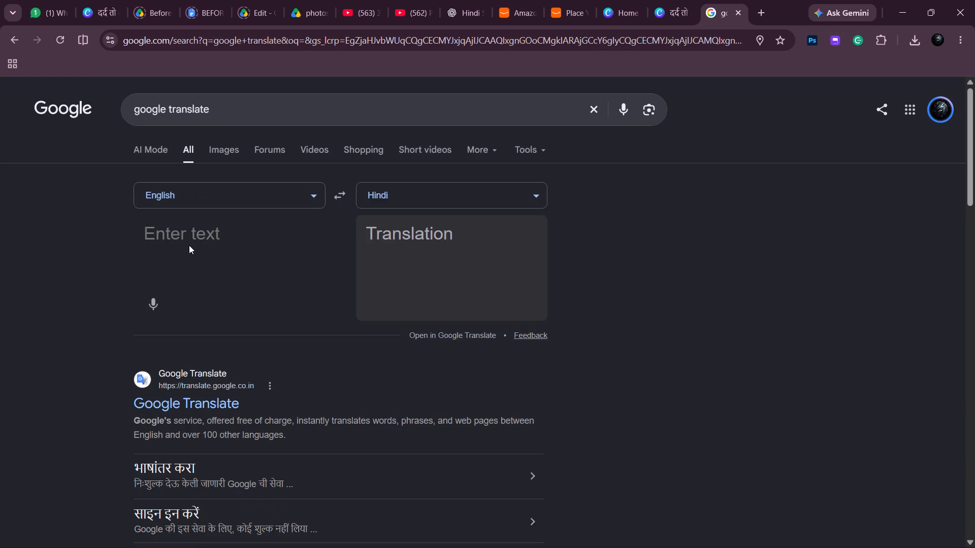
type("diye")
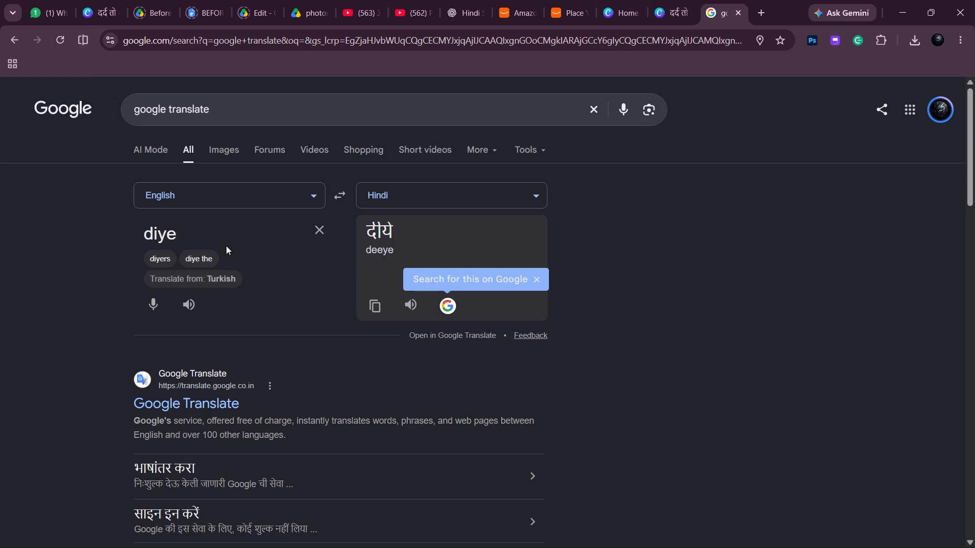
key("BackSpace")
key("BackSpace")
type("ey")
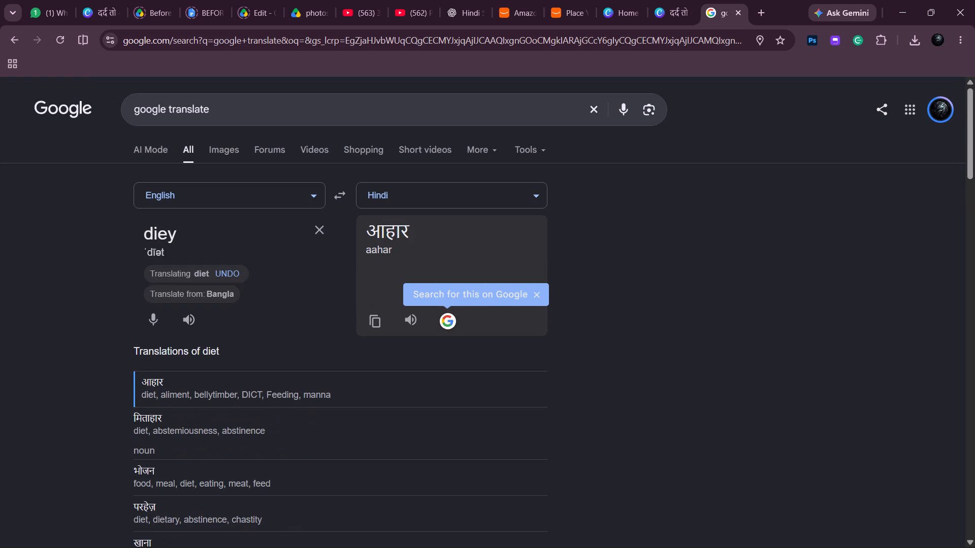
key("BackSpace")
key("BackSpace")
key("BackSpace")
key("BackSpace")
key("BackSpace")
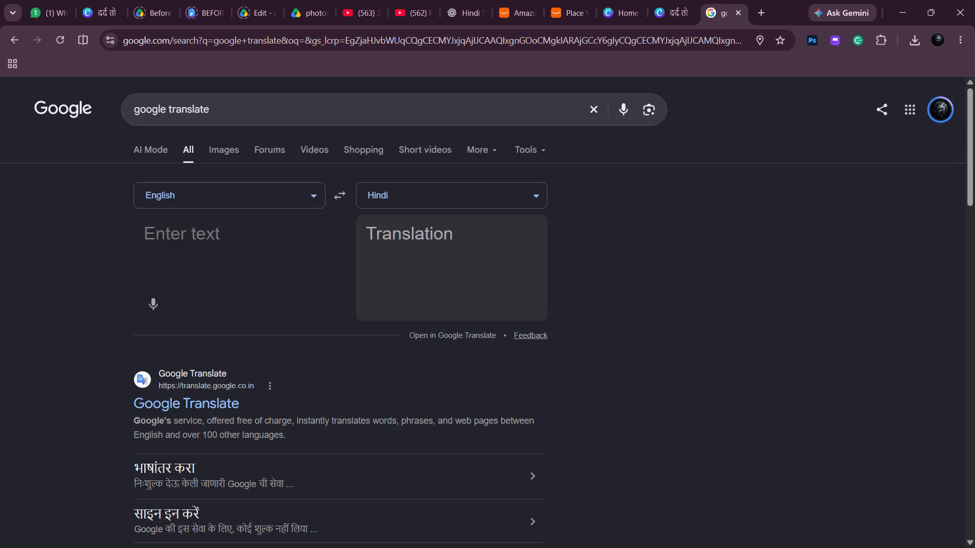
Enter "deeye" as the source text and copy its Hindi translation "दीये".
key("d")
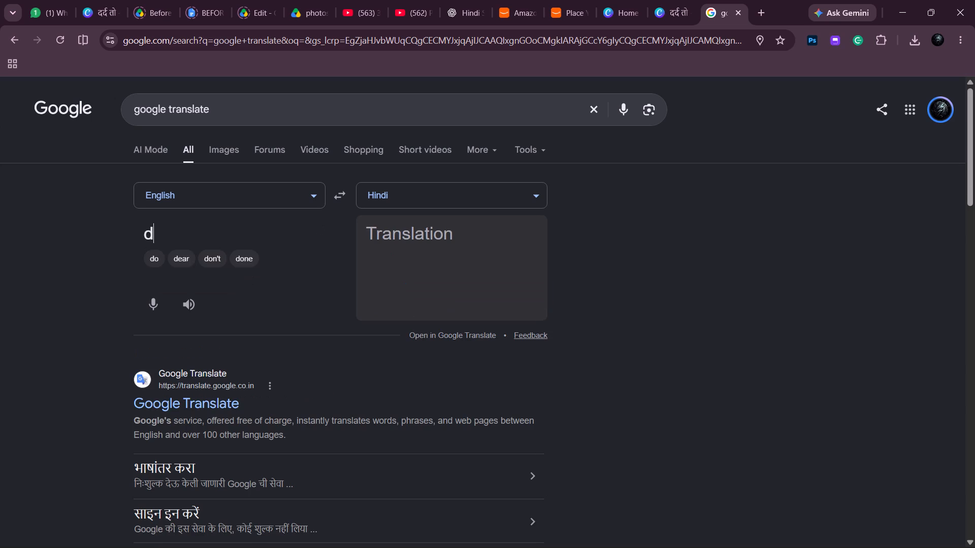
type("eeye")
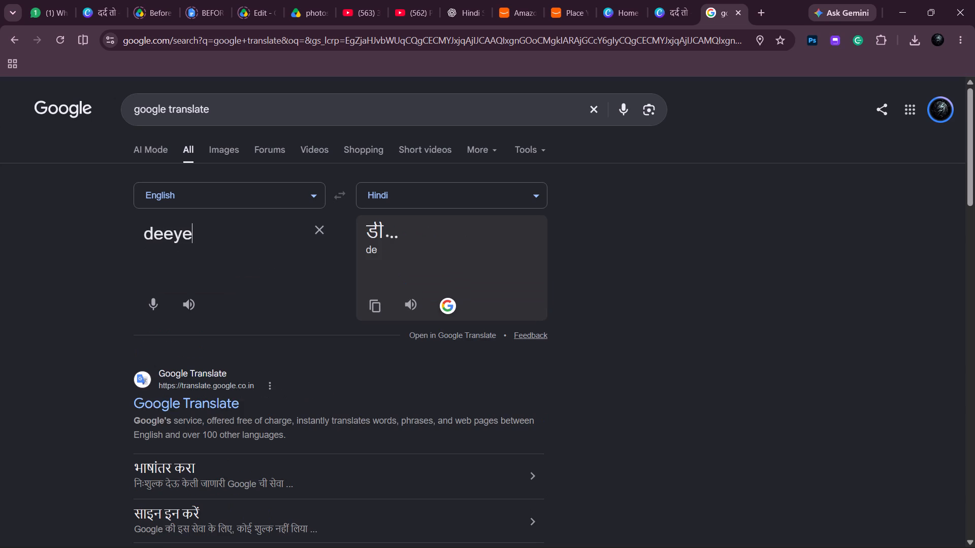
left_click(369, 304)
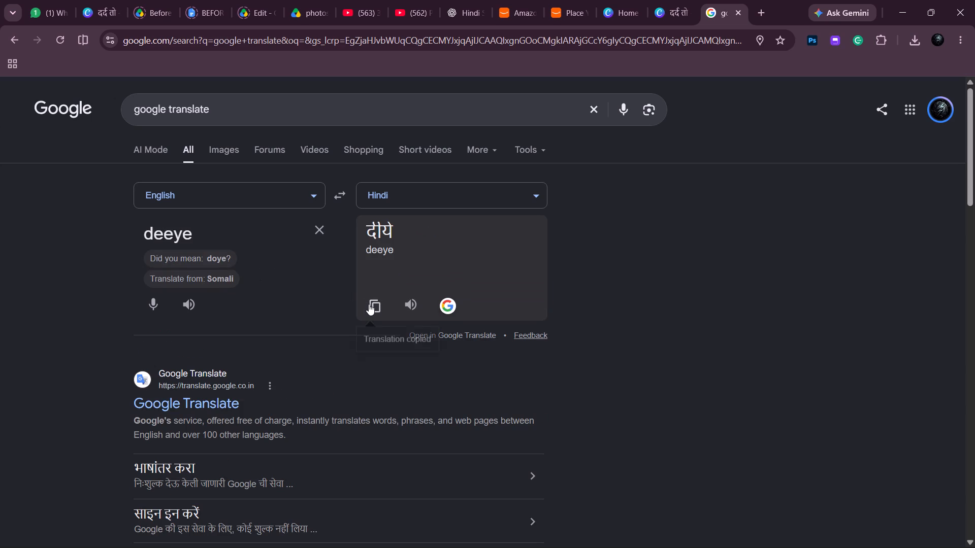
Return to the Canva design and replace the "दर्द तो" text with the copied "दीये".
left_click(667, 0)
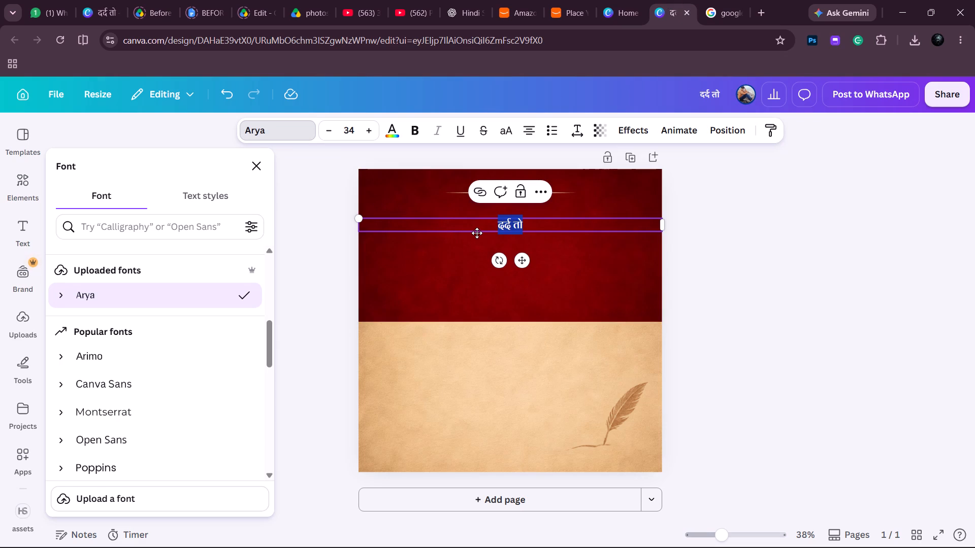
key("ctrl+v")
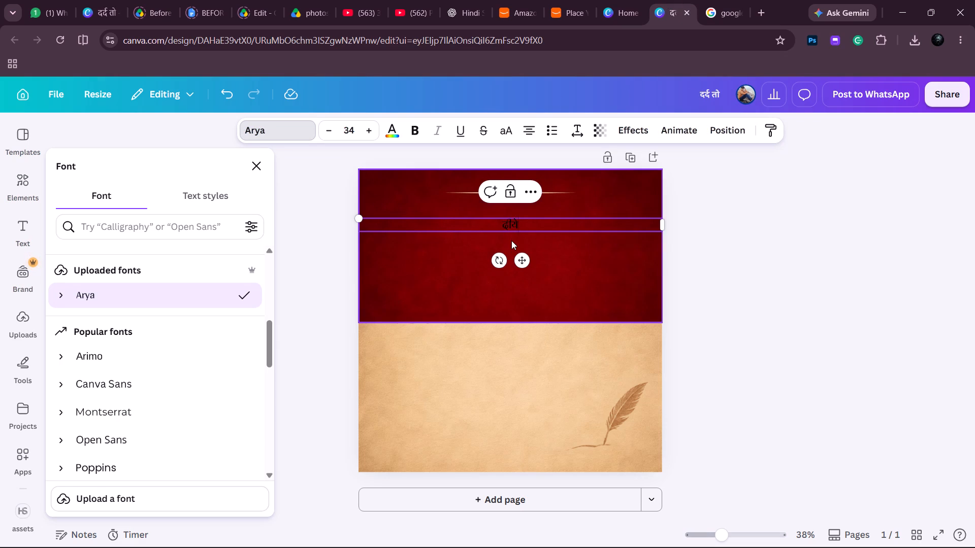
Recolour the "दीये" text with the light parchment tone sampled from the design's lower background.
triple_click(511, 225)
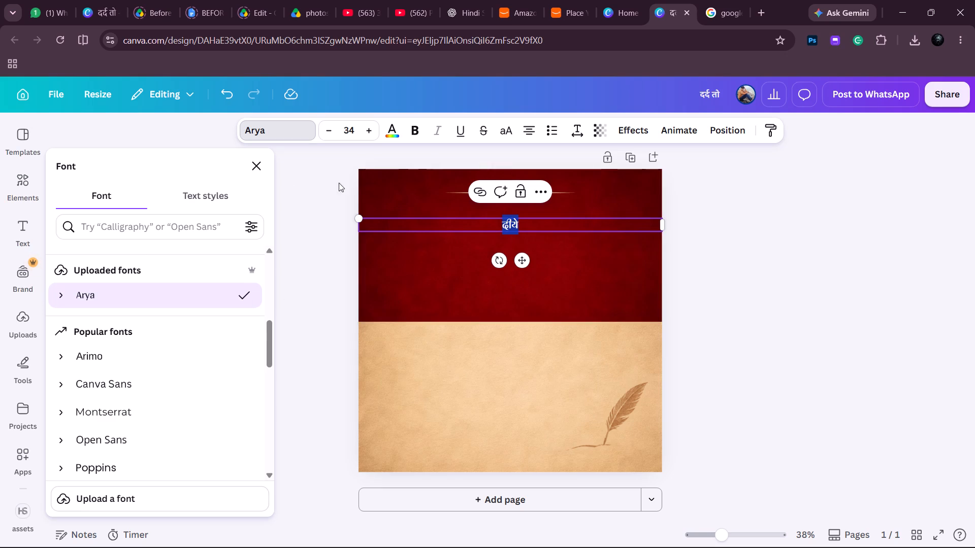
left_click(394, 138)
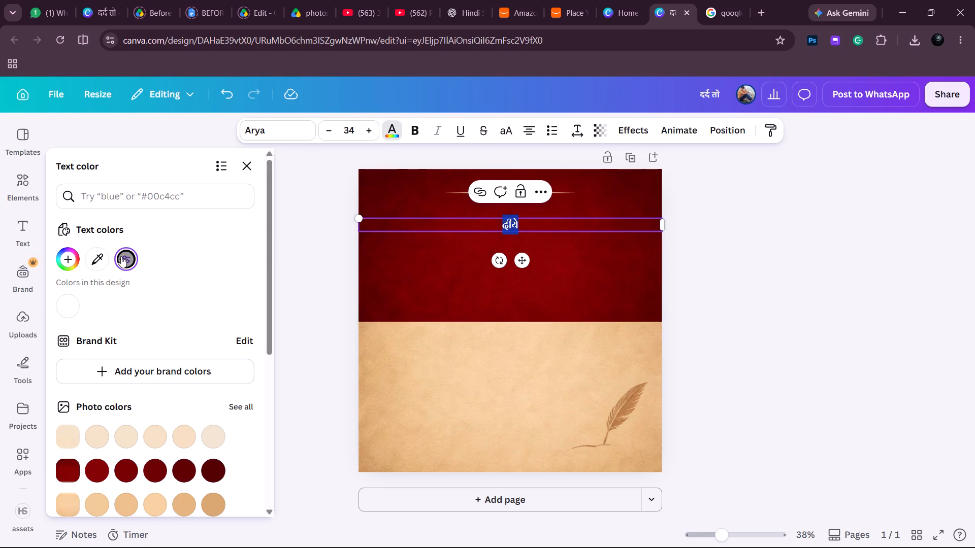
left_click(106, 256)
left_click(484, 364)
left_click(484, 364)
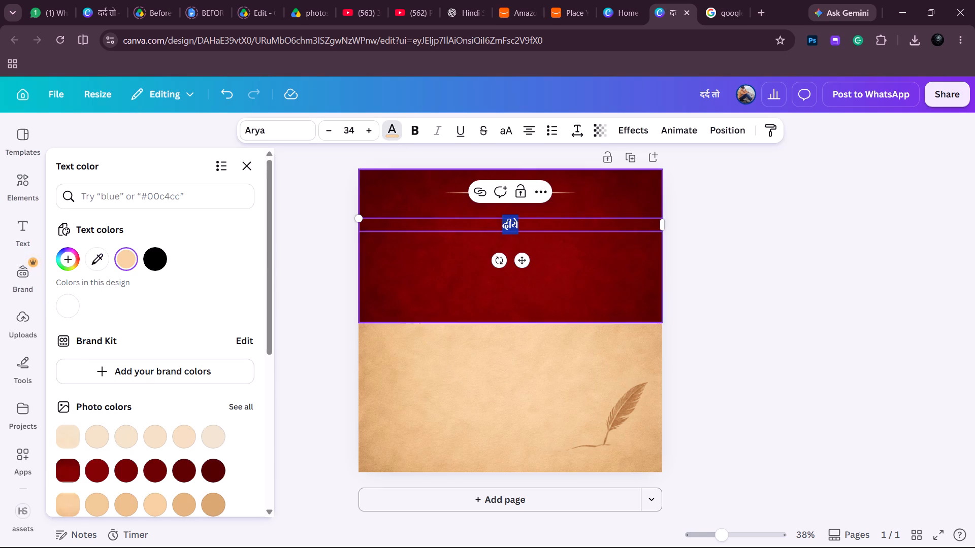
Enlarge the "दीये" text to font size 91.
triple_click(366, 127)
triple_click(366, 127)
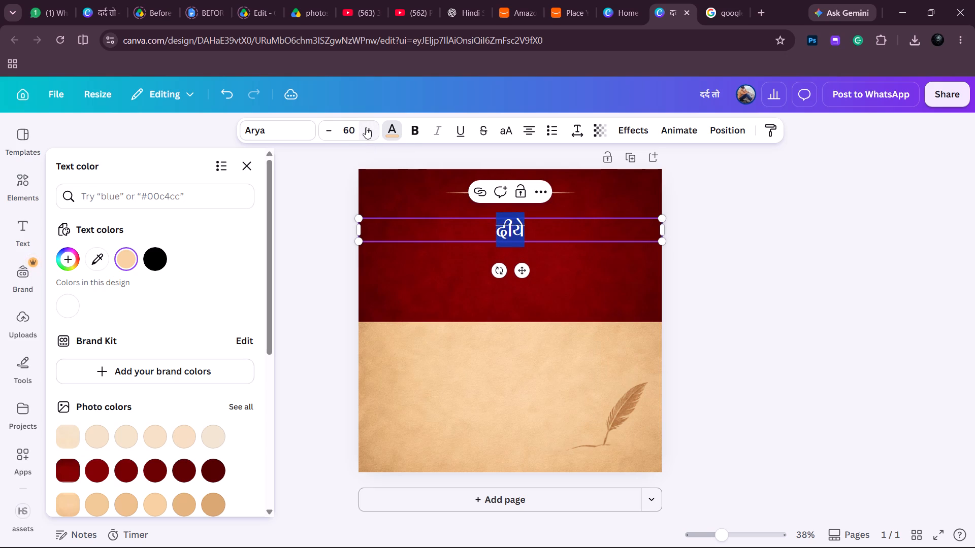
double_click(366, 127)
left_click(811, 239)
left_click(703, 247)
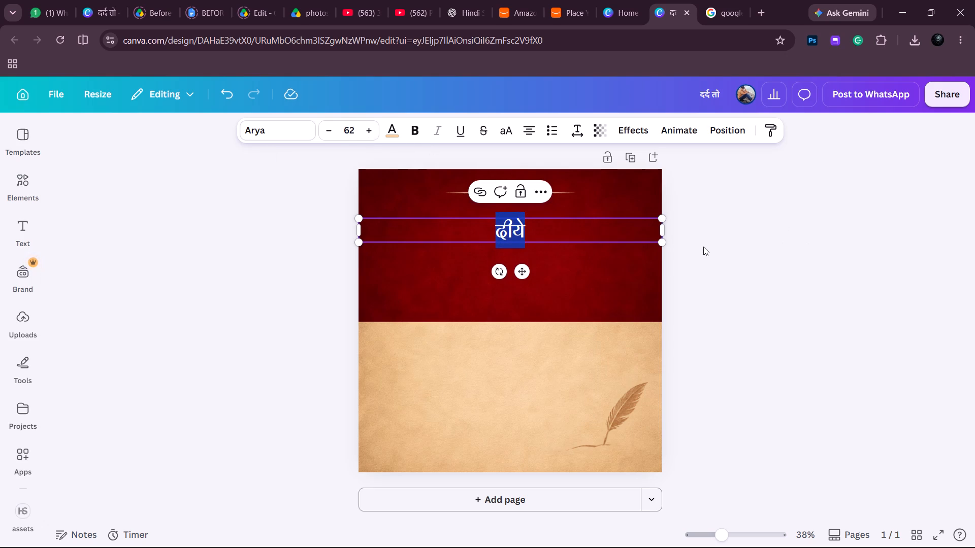
left_click(517, 226)
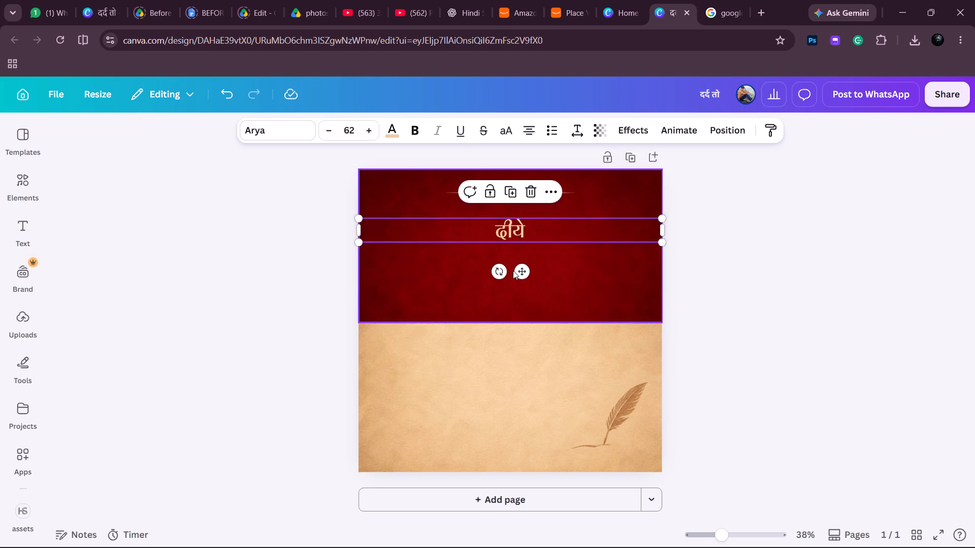
left_click(362, 130)
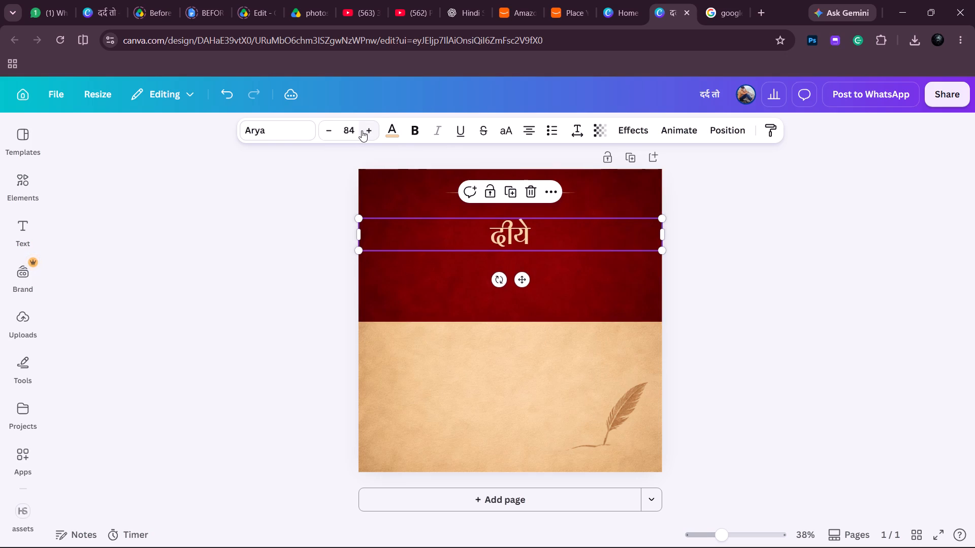
left_click(832, 256)
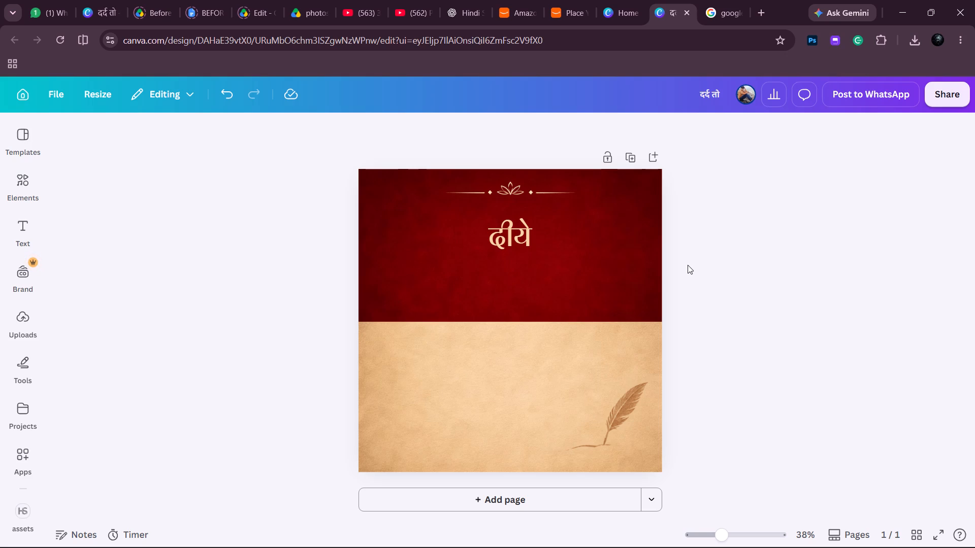
Move the "दीये" text slightly up, closer to the lotus ornament on the red area.
left_click(517, 240)
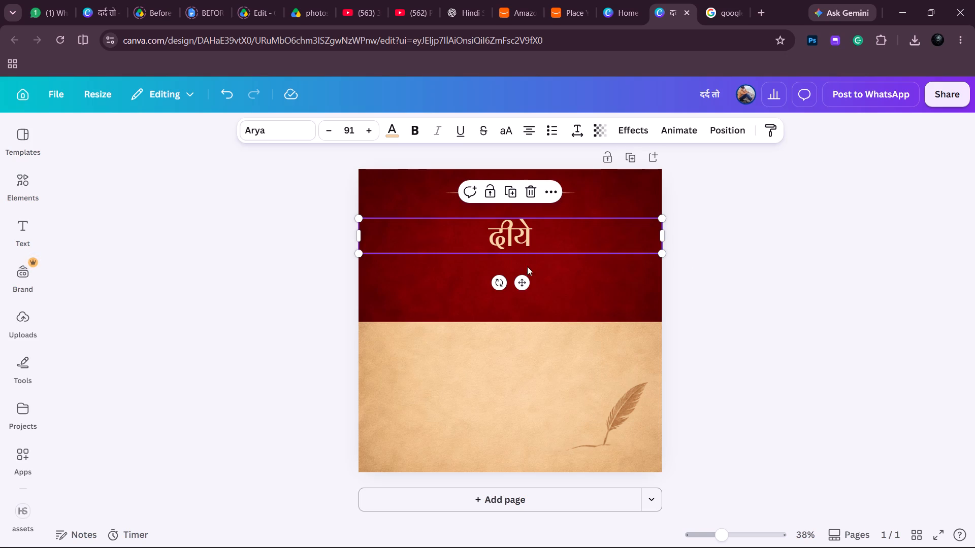
left_click_drag(521, 281, 521, 274)
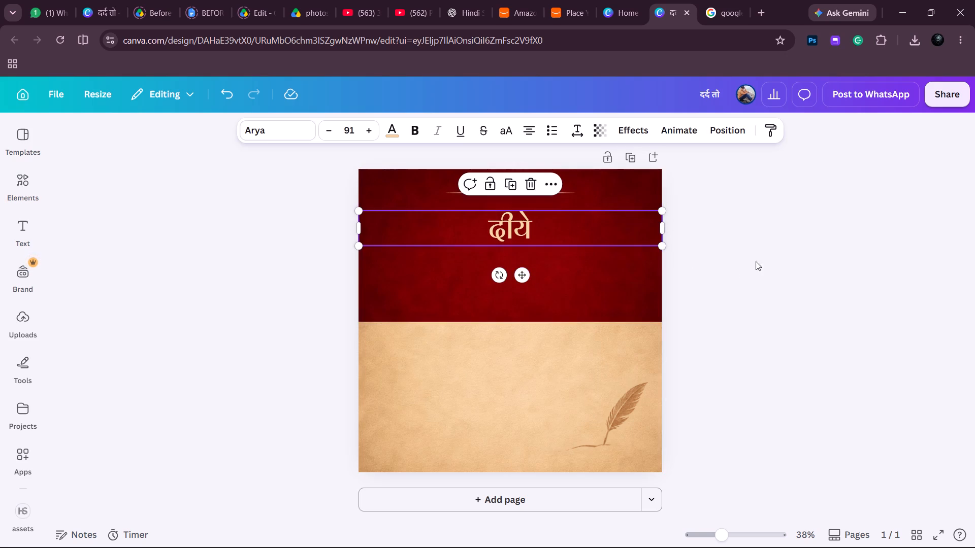
left_click(771, 259)
Duplicate the "दीये" text and place the copy centred directly below the original on the red area.
left_click(535, 216)
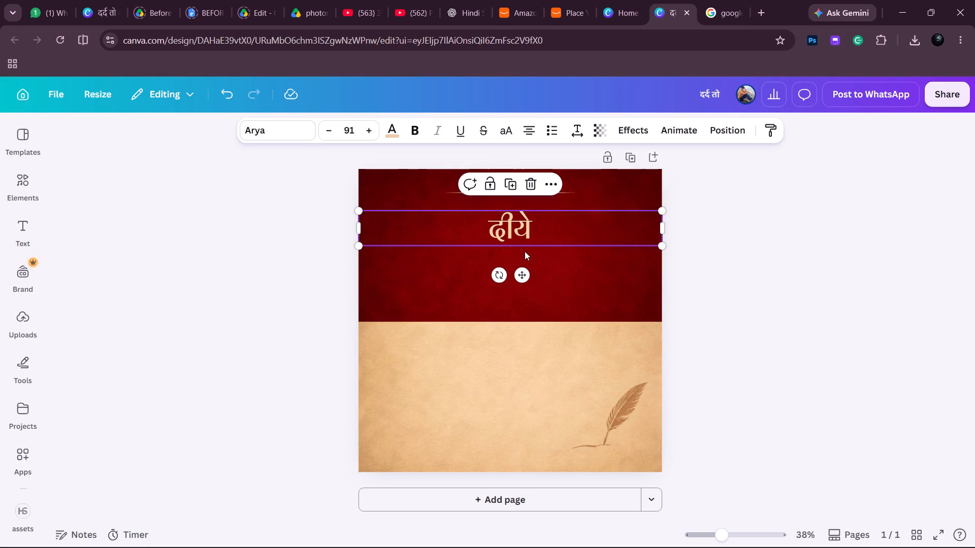
key("ctrl+c")
key("ctrl+v")
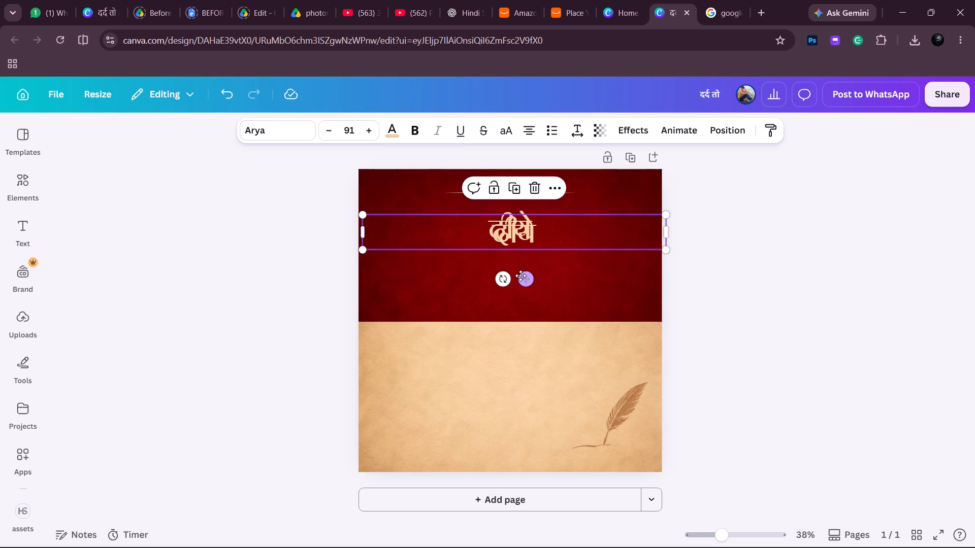
left_click_drag(526, 279, 521, 302)
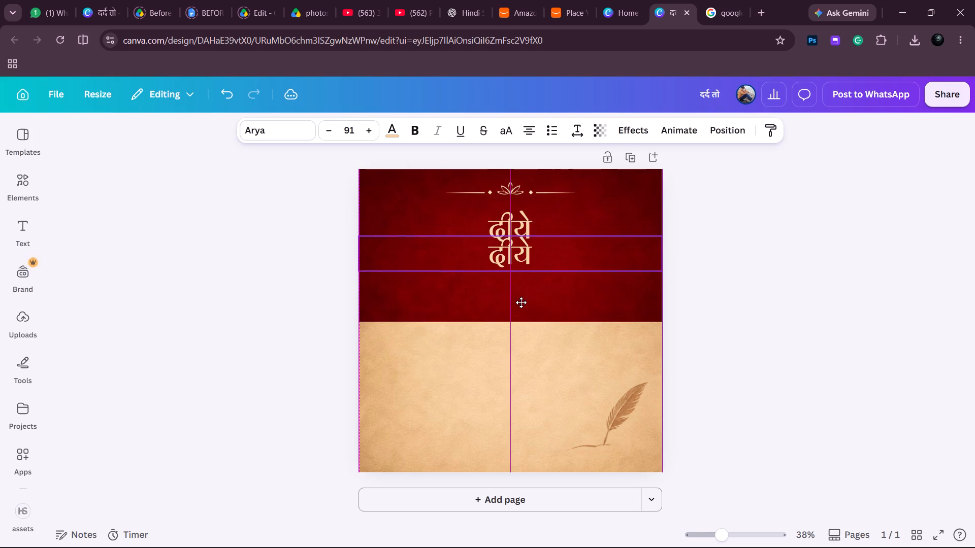
left_click_drag(521, 302, 520, 305)
Replace the wording of the lower text copy with "ghar".
double_click(520, 256)
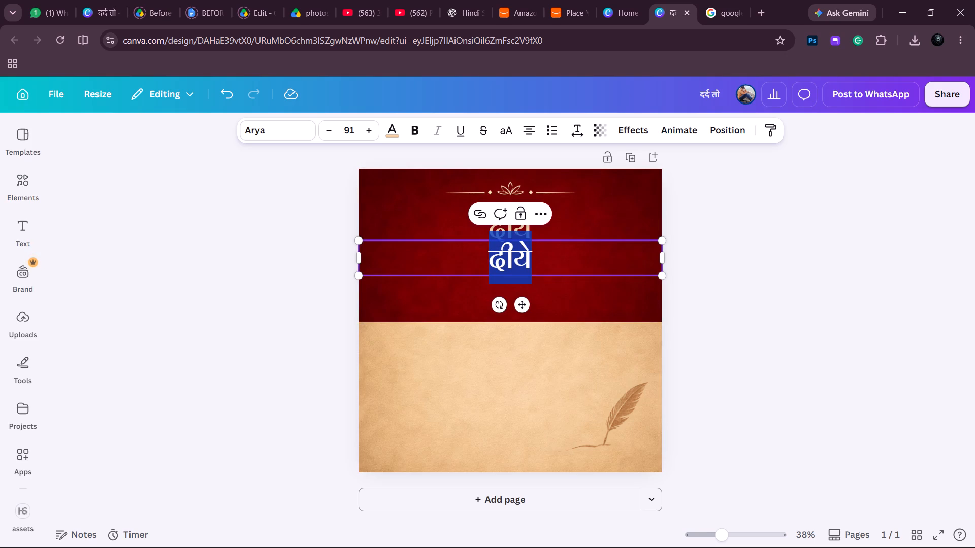
type("ghar")
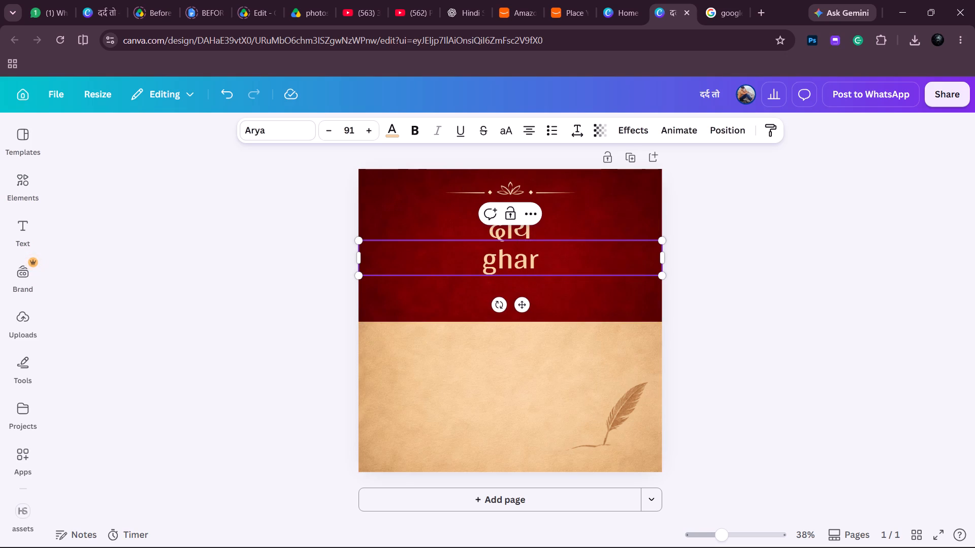
In the Google Translate tab, enter "ghar roshan karte hain" and copy its Hindi translation "घर रोशन करते हैं".
left_click(736, 0)
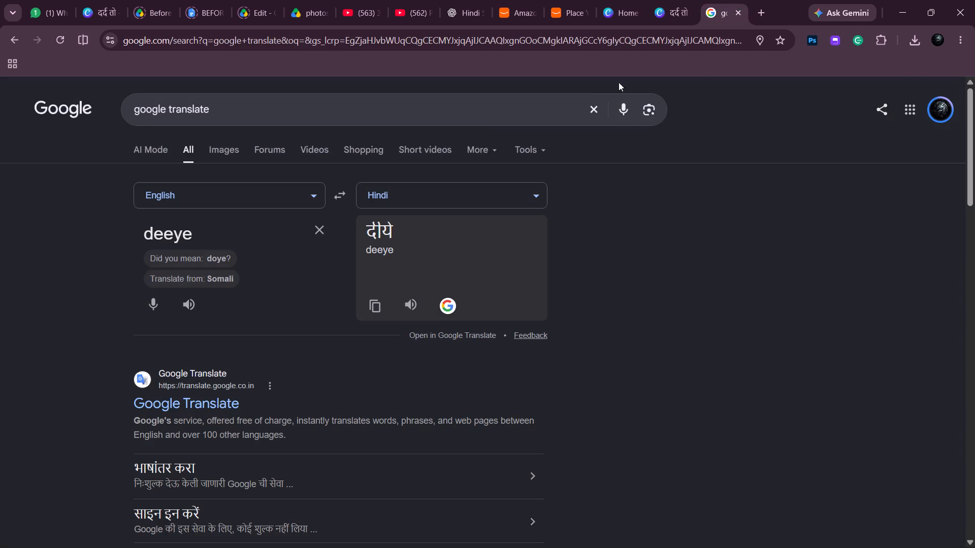
double_click(171, 244)
type("ghar r")
type("oshan karte hain")
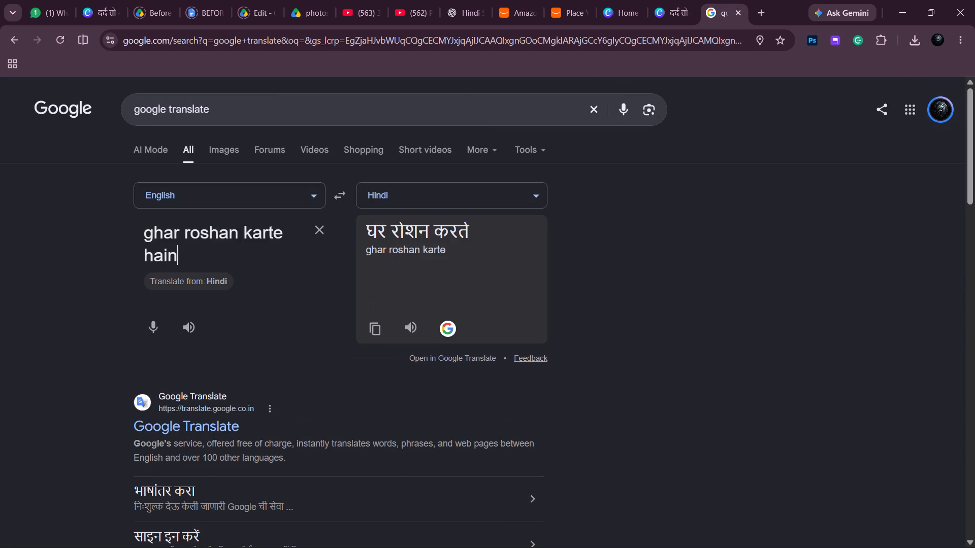
left_click(691, 2)
left_click(719, 0)
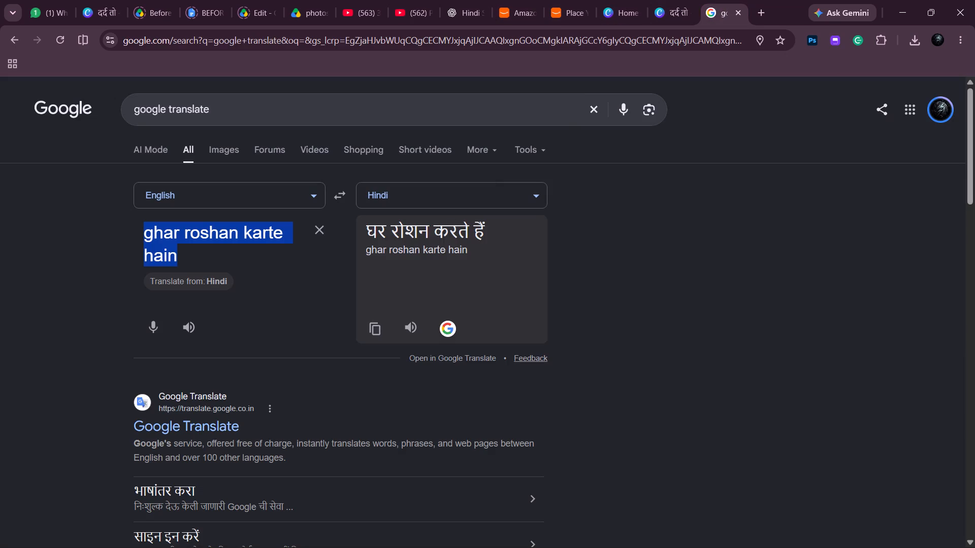
left_click(370, 321)
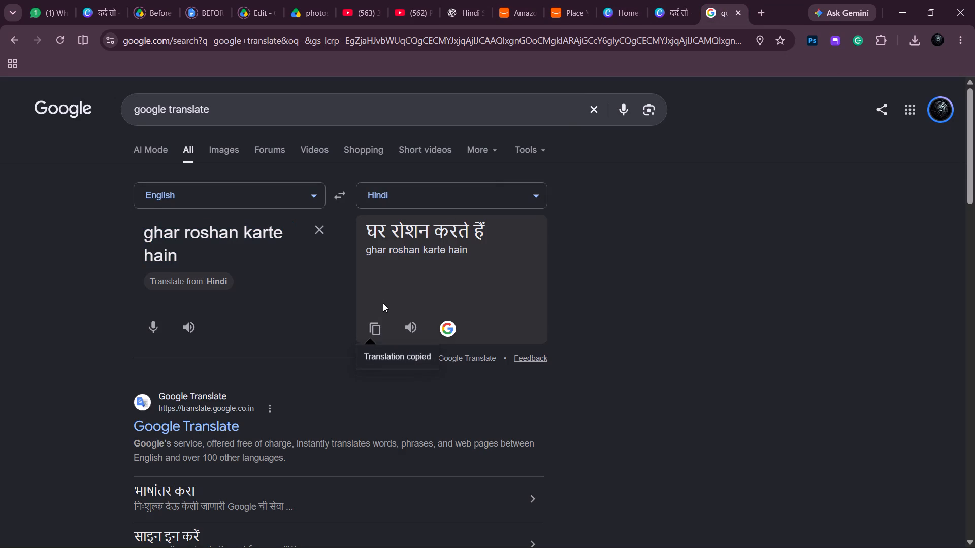
Back in the Canva design, replace the "ghar" text with the copied Hindi line "घर रोशन करते हैं".
left_click(703, 0)
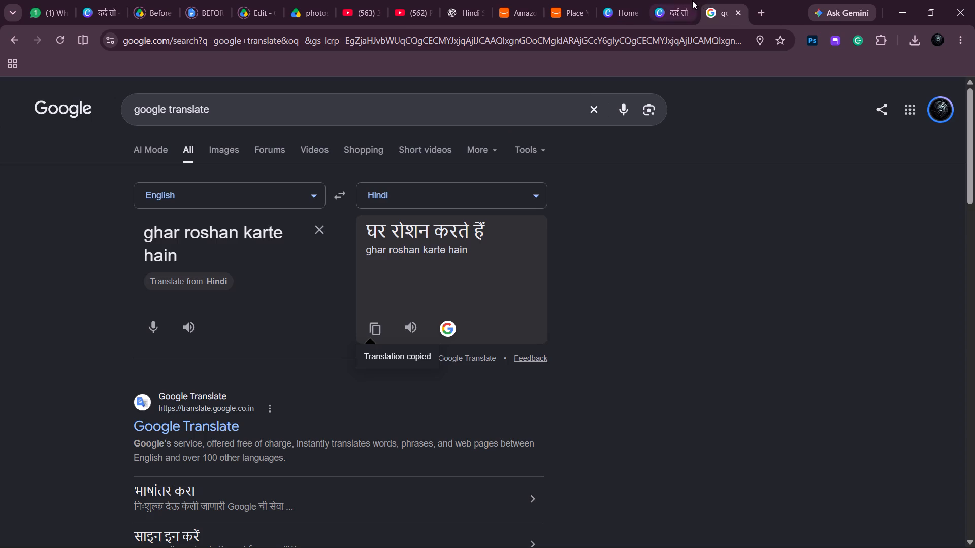
left_click(691, 0)
double_click(507, 261)
key("ctrl+v")
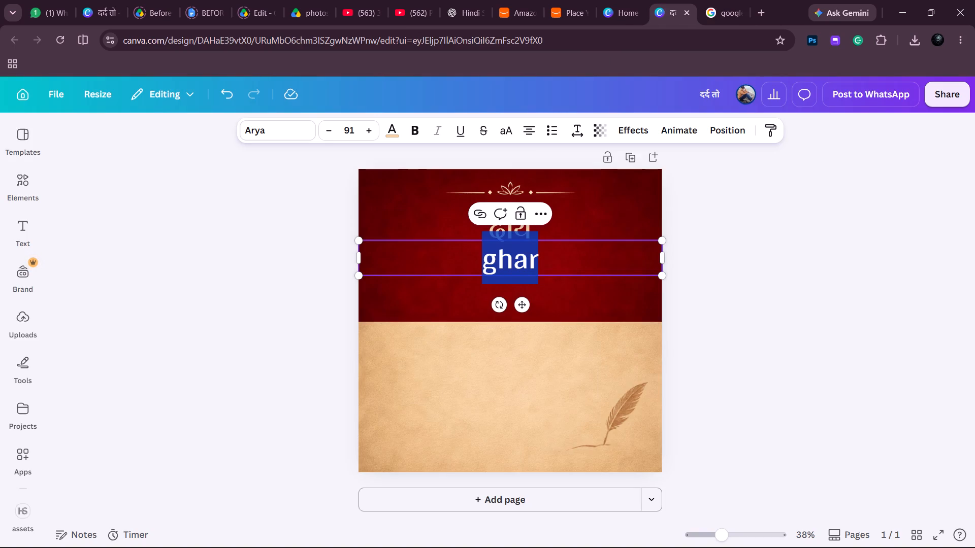
Reduce the font size of the "घर रोशन करते हैं" line to 73.
triple_click(534, 259)
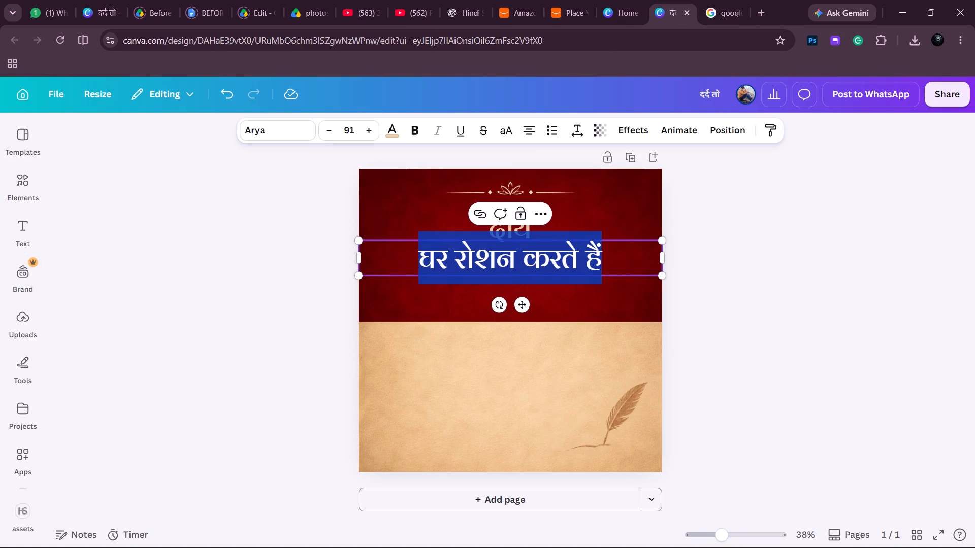
left_click(335, 127)
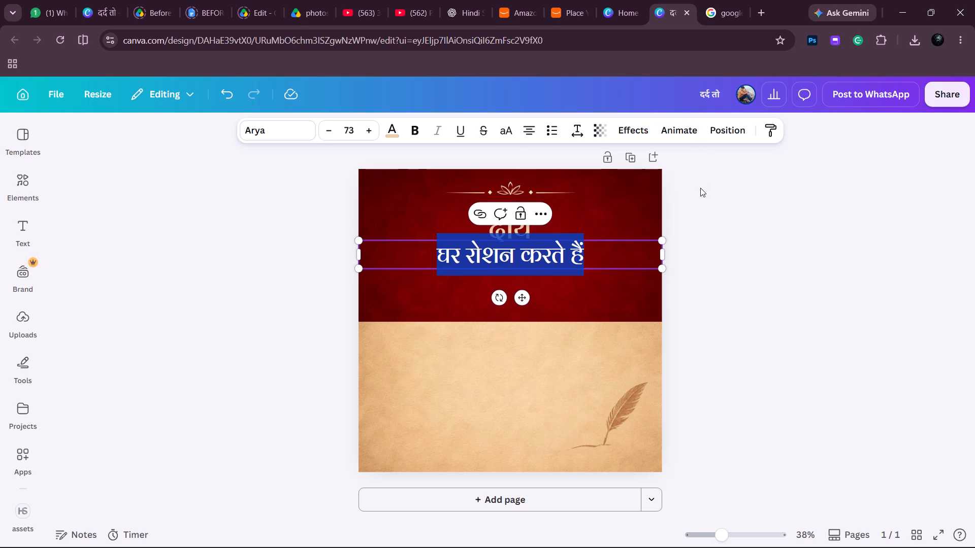
Search Google for "hindi fonts" in a new browser tab and open the Tiro Devanagari Hindi page on Google Fonts.
left_click(747, 0)
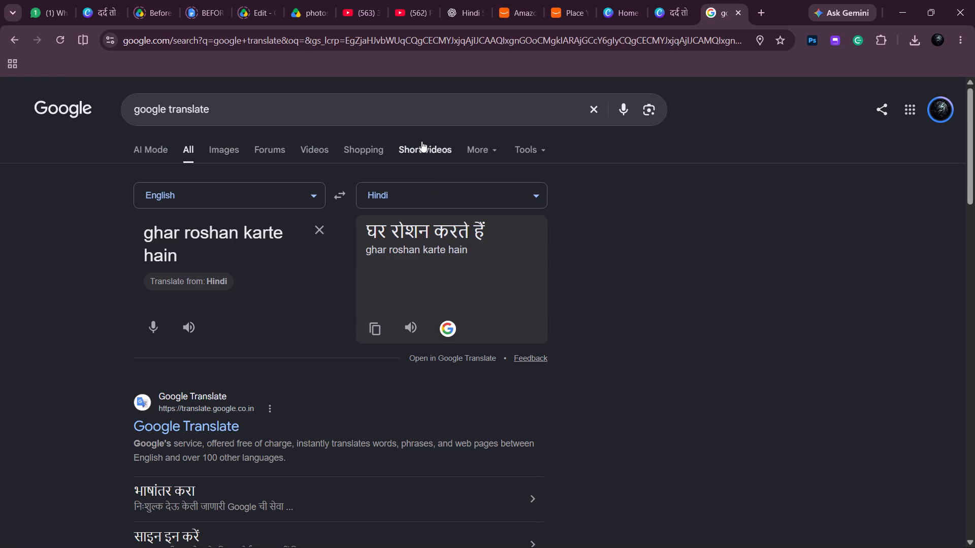
double_click(410, 118)
left_click(756, 9)
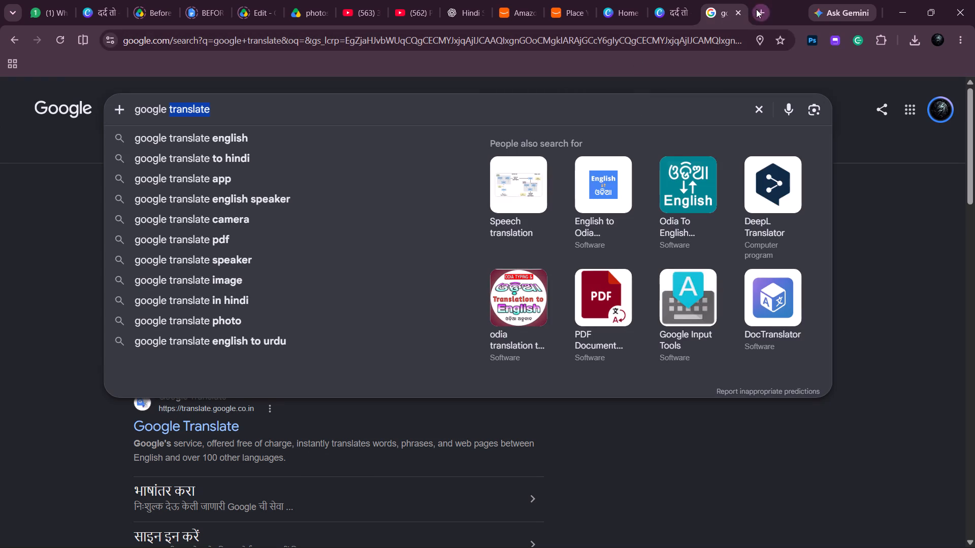
left_click(472, 232)
left_click(472, 257)
type("hindi font")
key("Return")
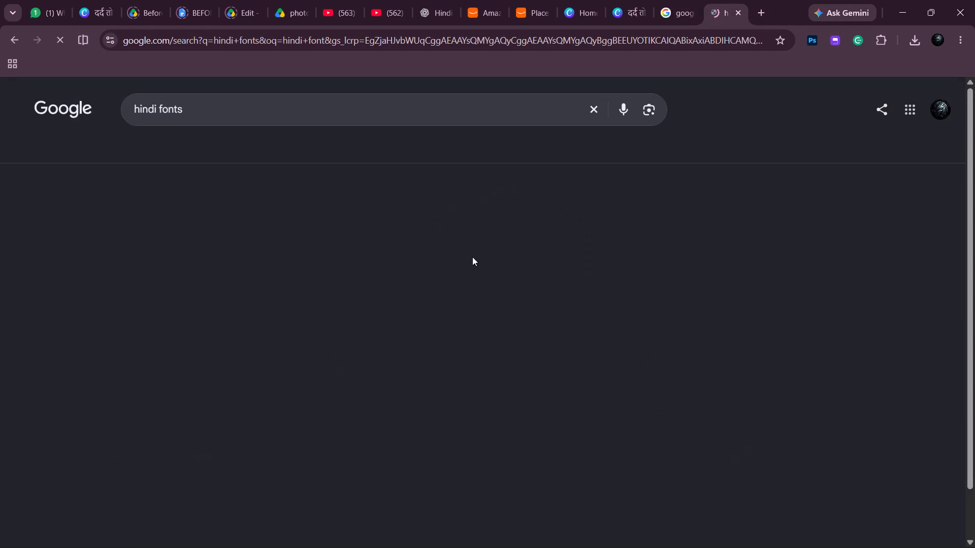
left_click(213, 207)
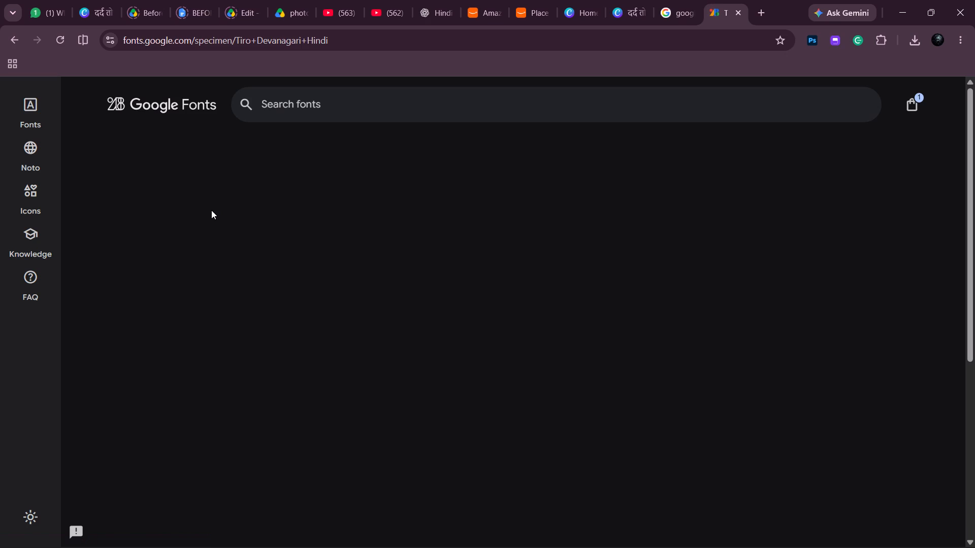
Add Tiro Devanagari Hindi to the Google Fonts selection and download all selected families, Arya included, as one archive.
scroll(485, 321, "down", 3)
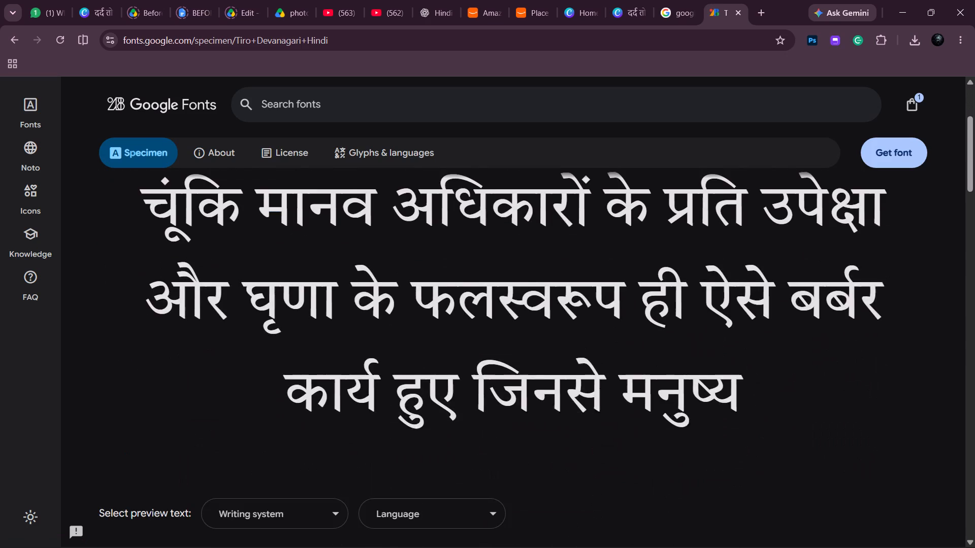
scroll(485, 322, "up", 4)
left_click(888, 149)
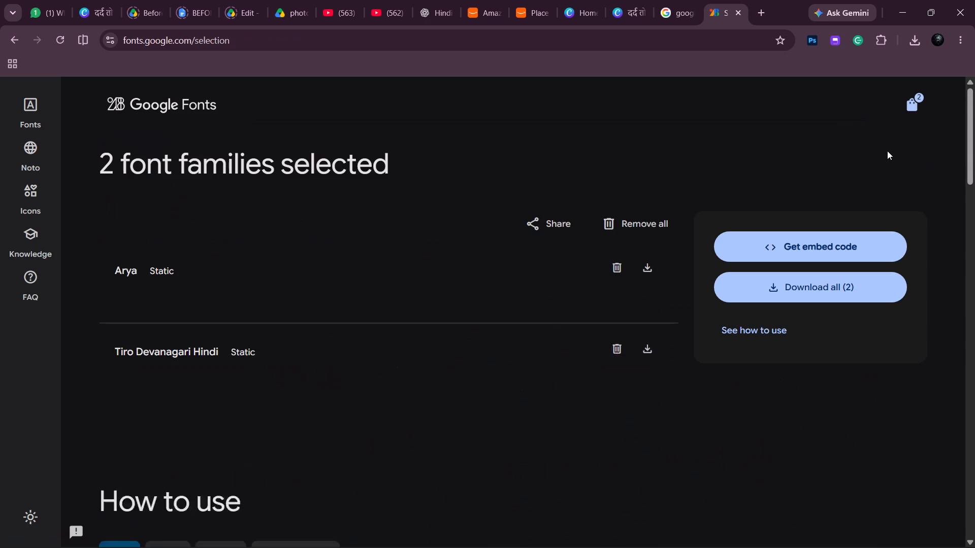
left_click(827, 290)
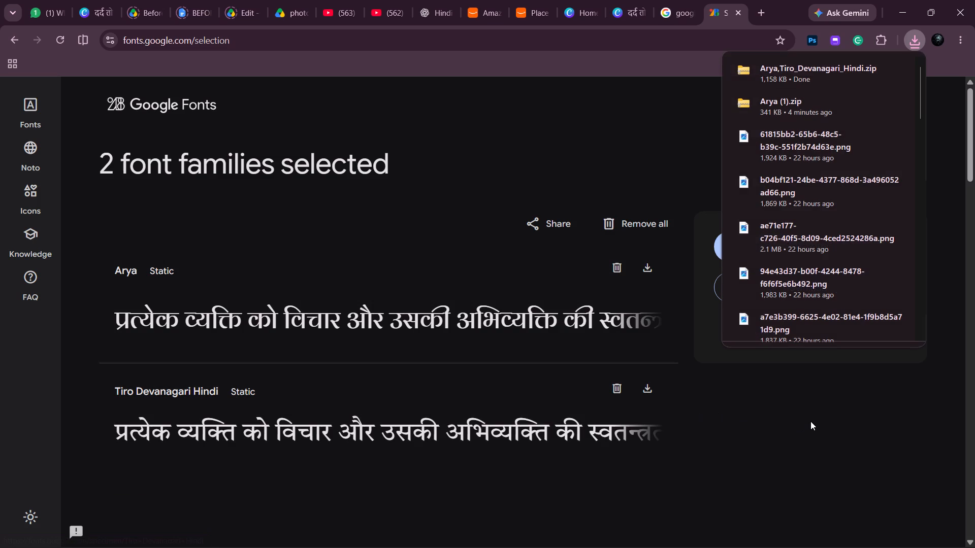
Extract the downloaded Arya,Tiro_Devanagari_Hindi.zip archive into its own folder in Downloads.
left_click(876, 70)
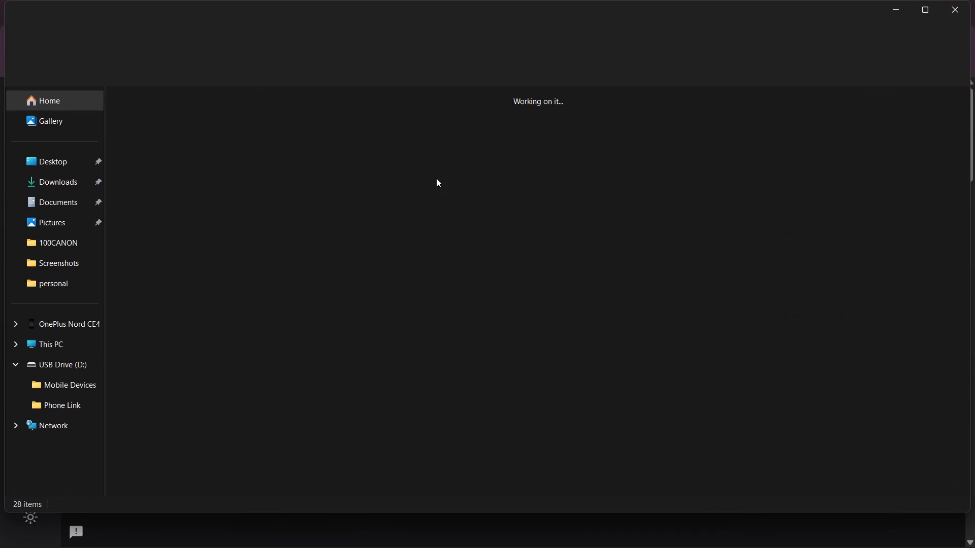
left_click(158, 165)
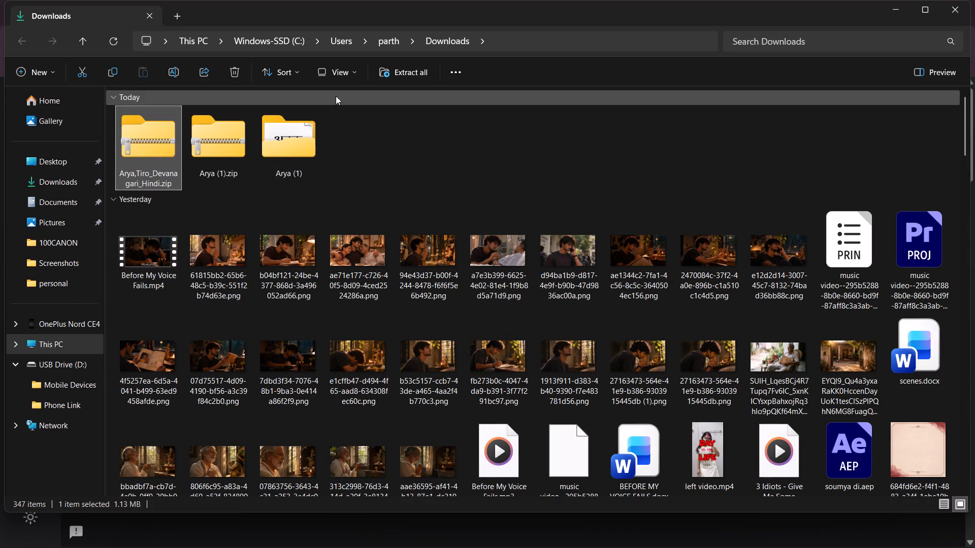
left_click(373, 75)
left_click(586, 403)
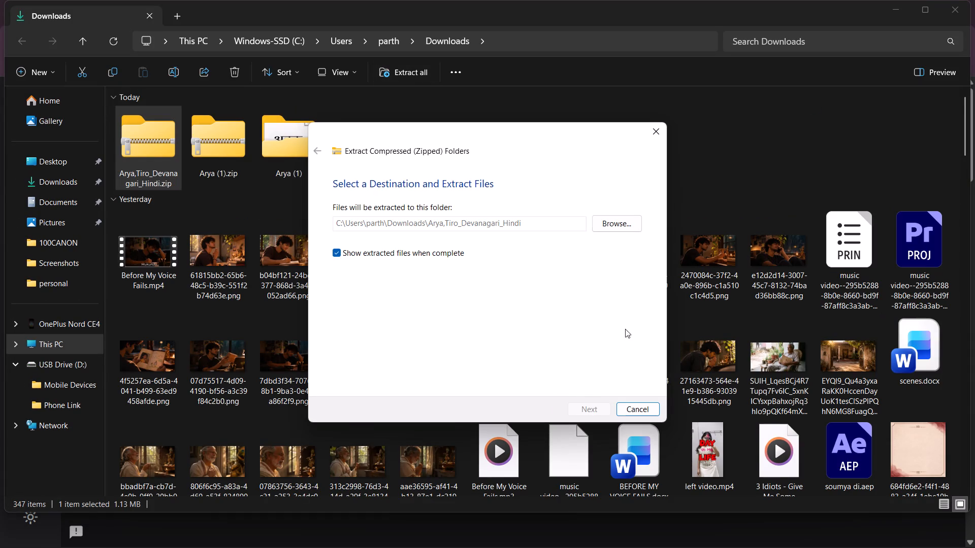
left_click(952, 12)
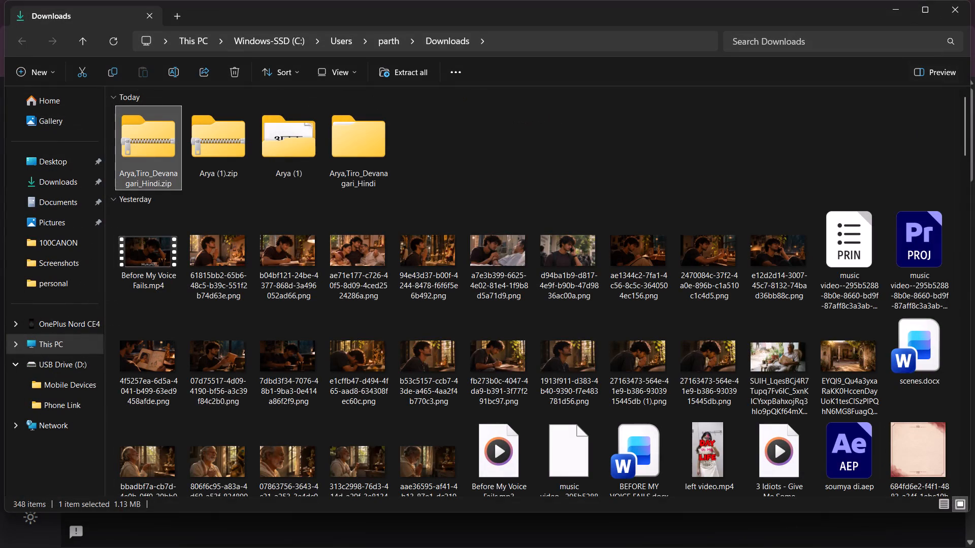
In the Canva design, upload TiroDevanagariHindi-Regular.ttf from the extracted Tiro_Devanagari_Hindi folder as a custom font.
left_click(602, 538)
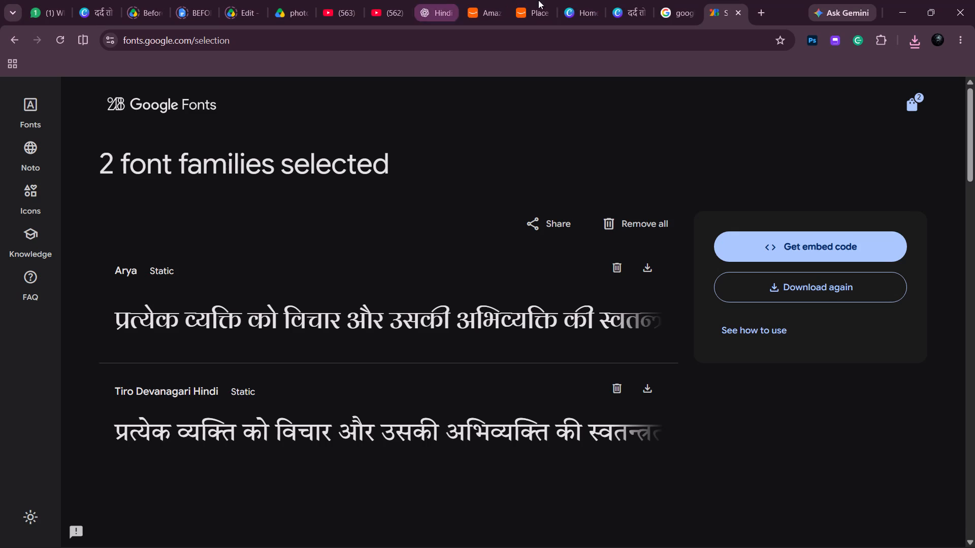
left_click(592, 0)
left_click(612, 0)
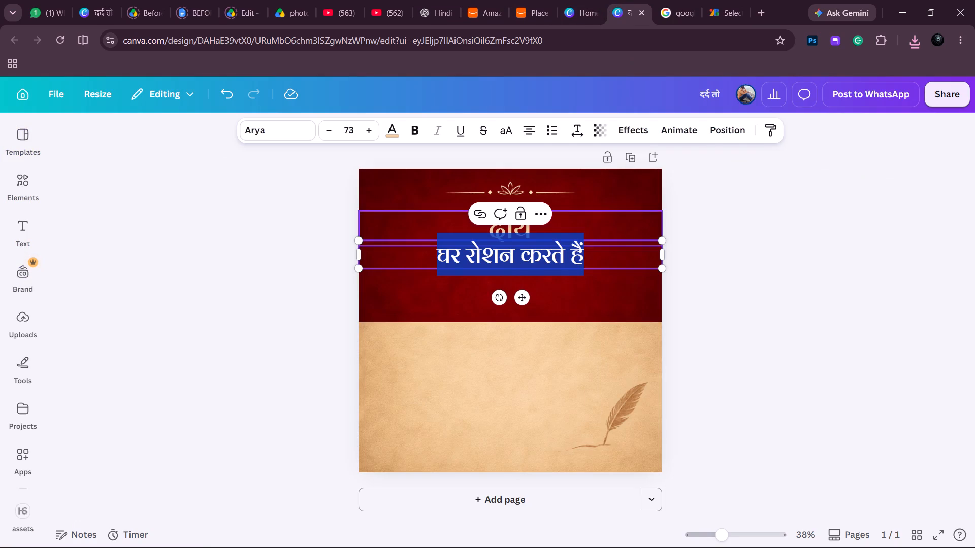
left_click(273, 131)
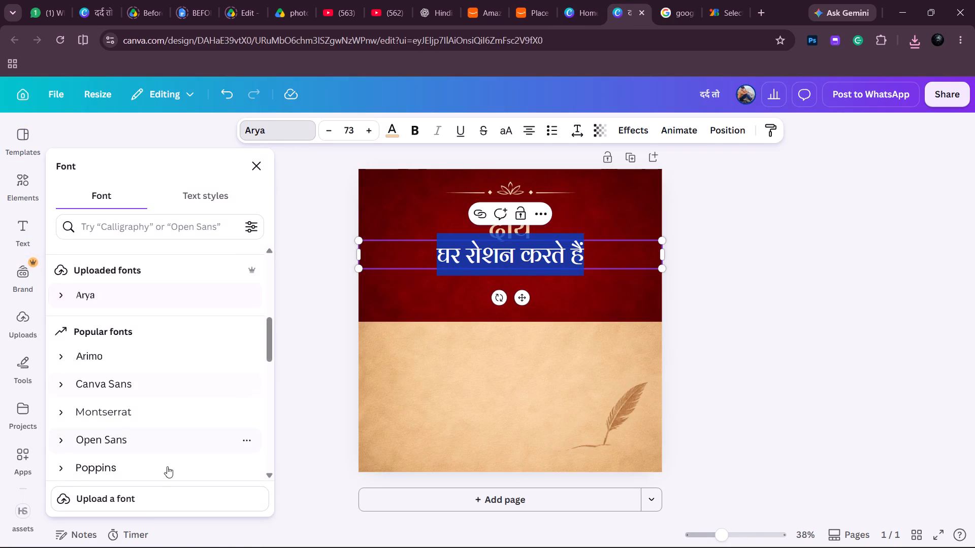
left_click(148, 508)
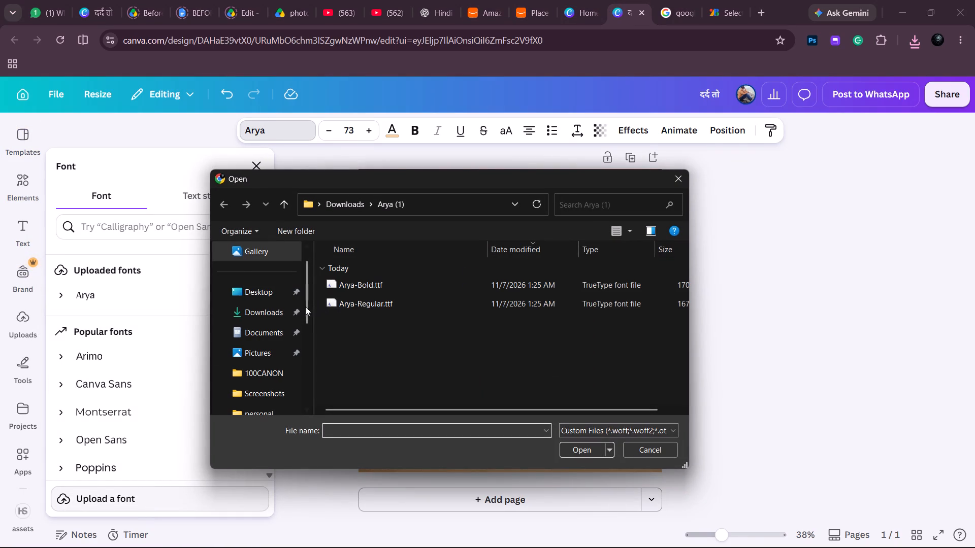
left_click(283, 313)
double_click(344, 290)
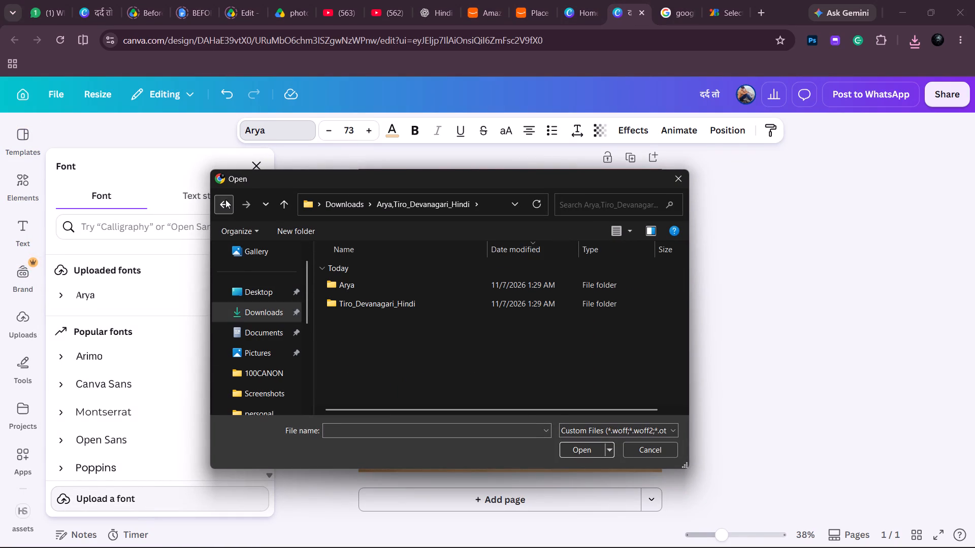
double_click(357, 299)
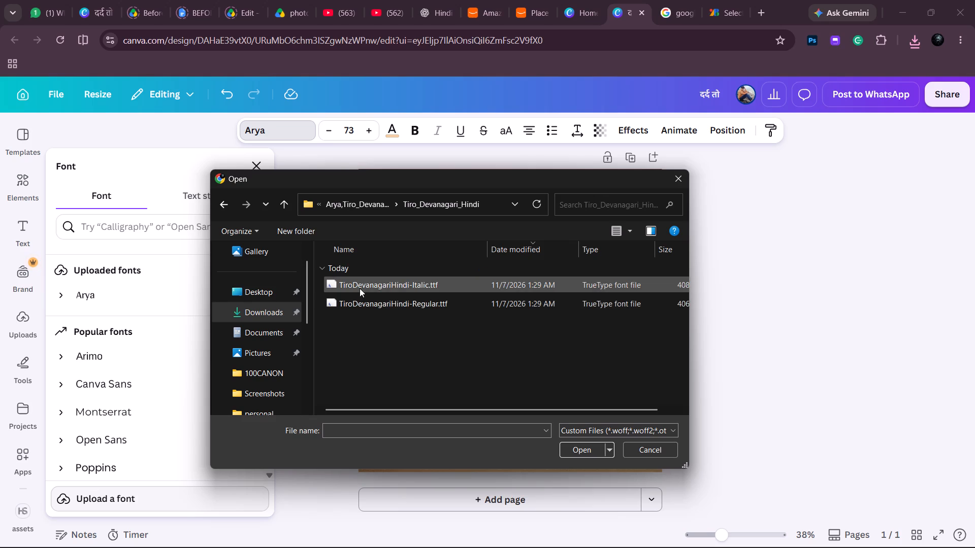
left_click(397, 309)
left_click(580, 446)
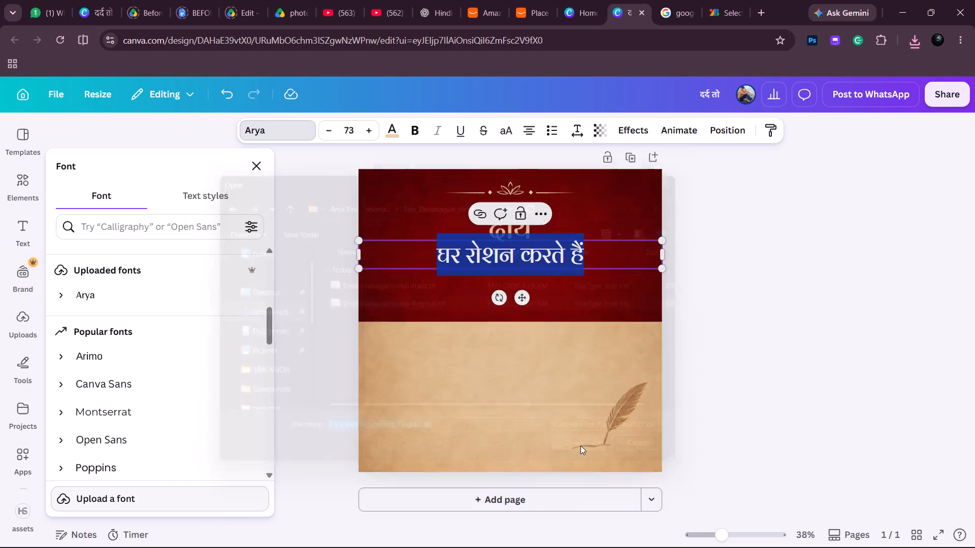
left_click(551, 348)
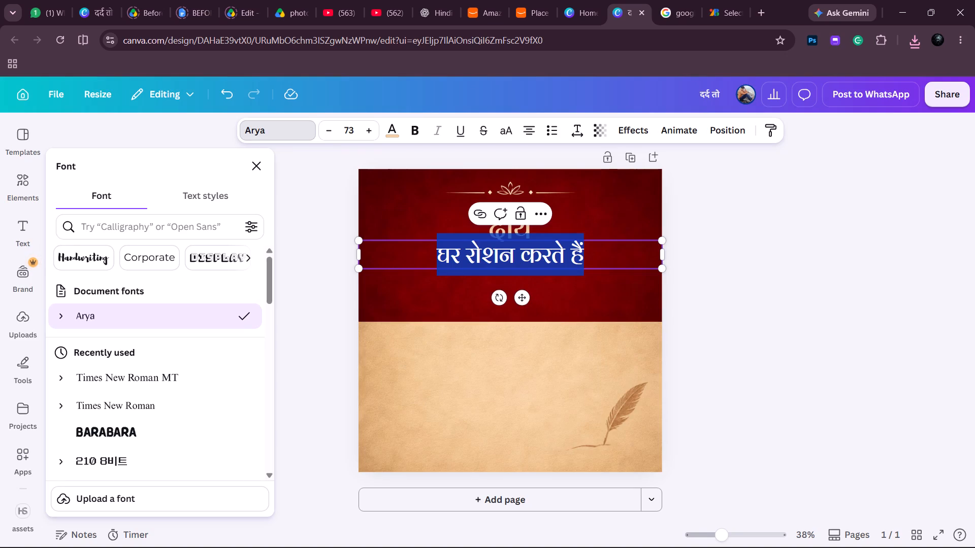
Set the font size of the "घर रोशन करते हैं" line to 65.
triple_click(332, 128)
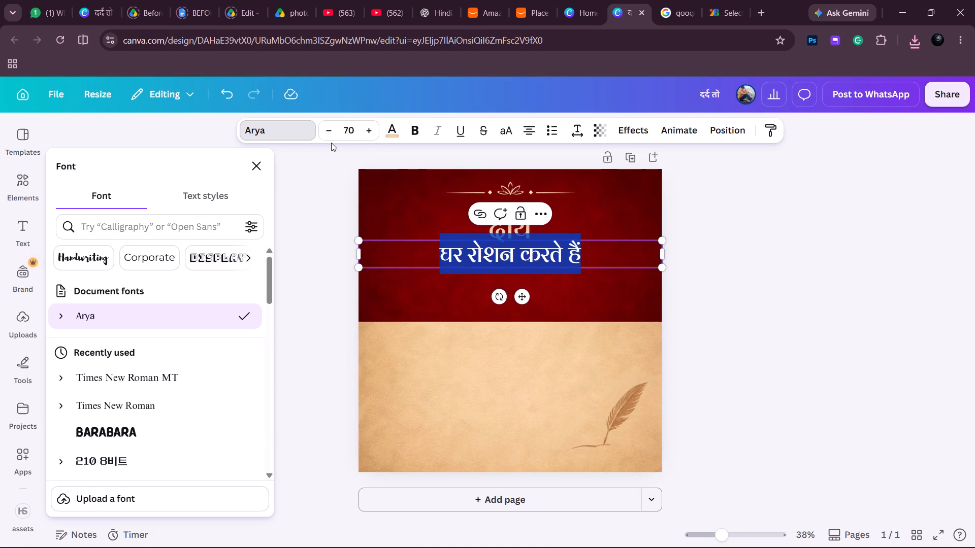
left_click(331, 143)
triple_click(330, 126)
double_click(330, 126)
Move the "घर रोशन करते हैं" line slightly down, away from the "दीये" text above it.
left_click_drag(518, 298, 518, 301)
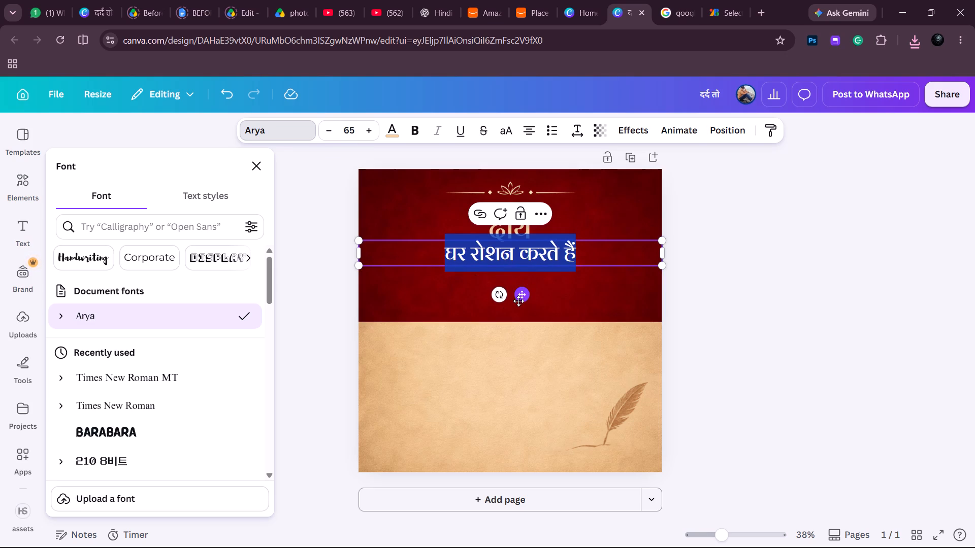
left_click_drag(518, 301, 518, 305)
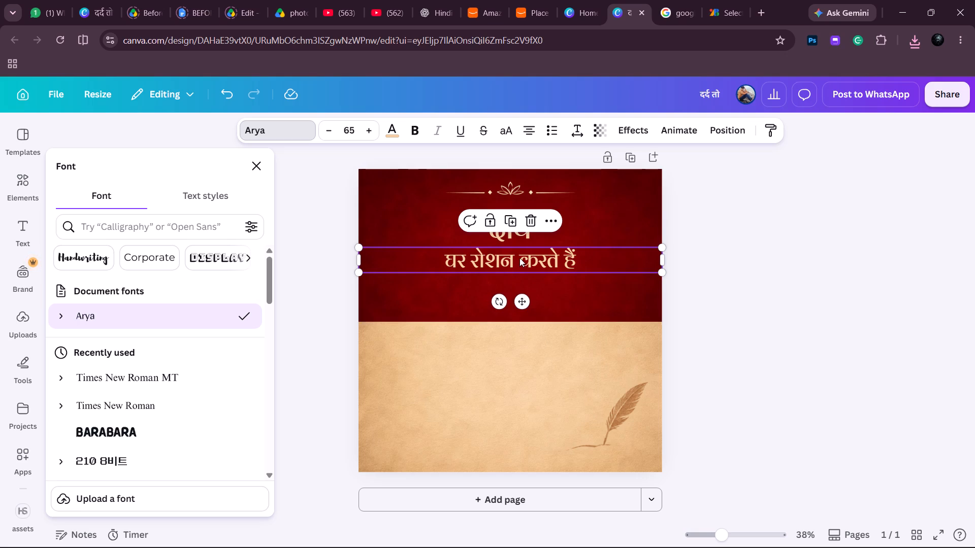
Append six dots "......" to the end of the "घर रोशन करते हैं" line.
double_click(580, 260)
left_click(578, 260)
left_click(577, 260)
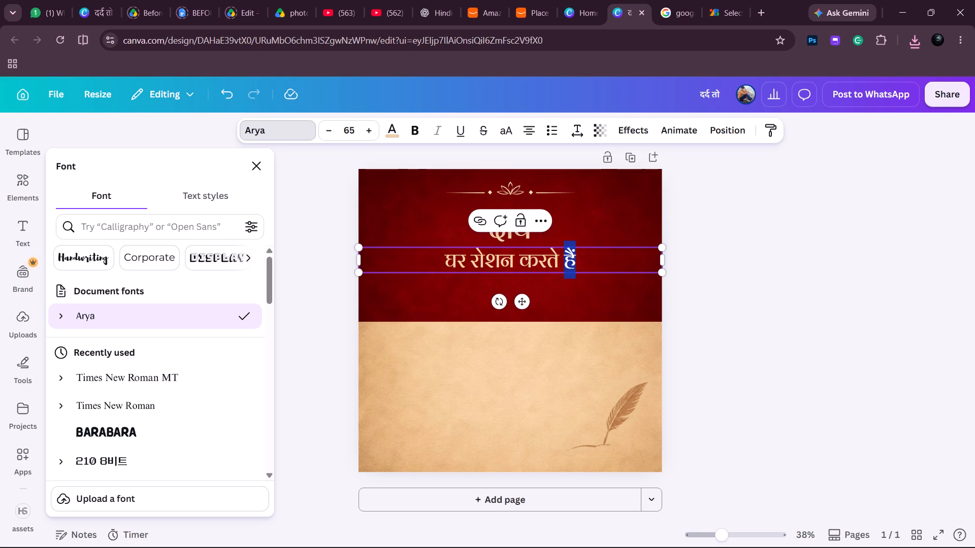
left_click(575, 259)
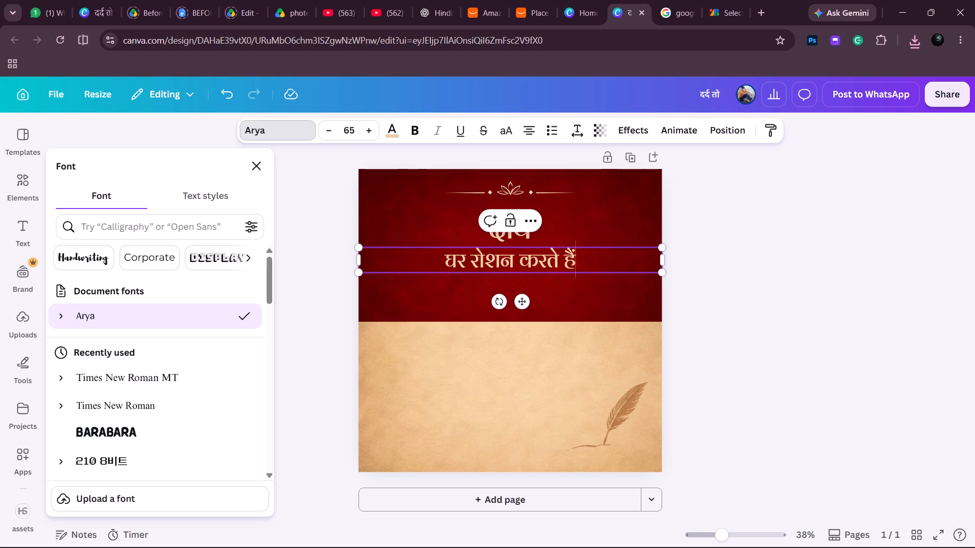
type("......")
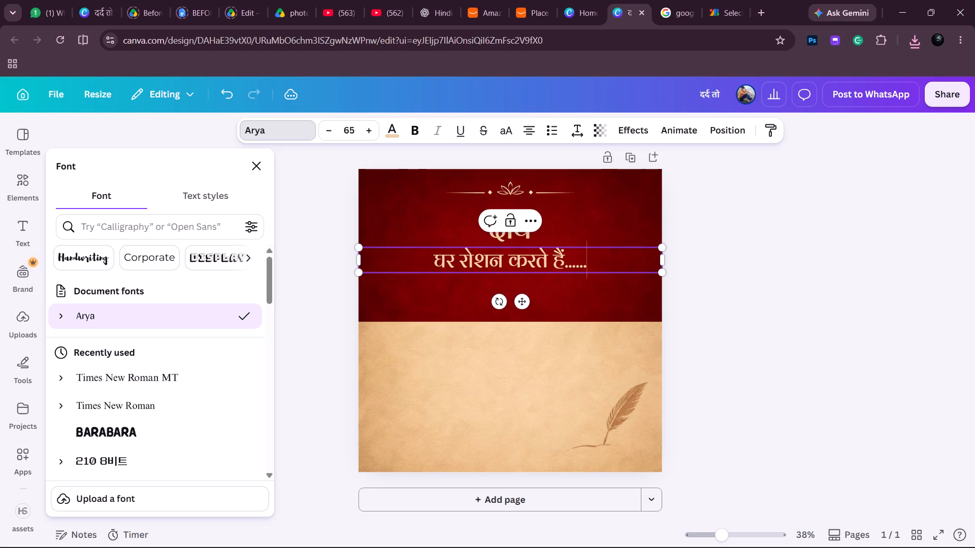
Move the "घर रोशन करते हैं......" line a little further down on the red area, keeping it horizontally centred.
left_click_drag(525, 298, 525, 300)
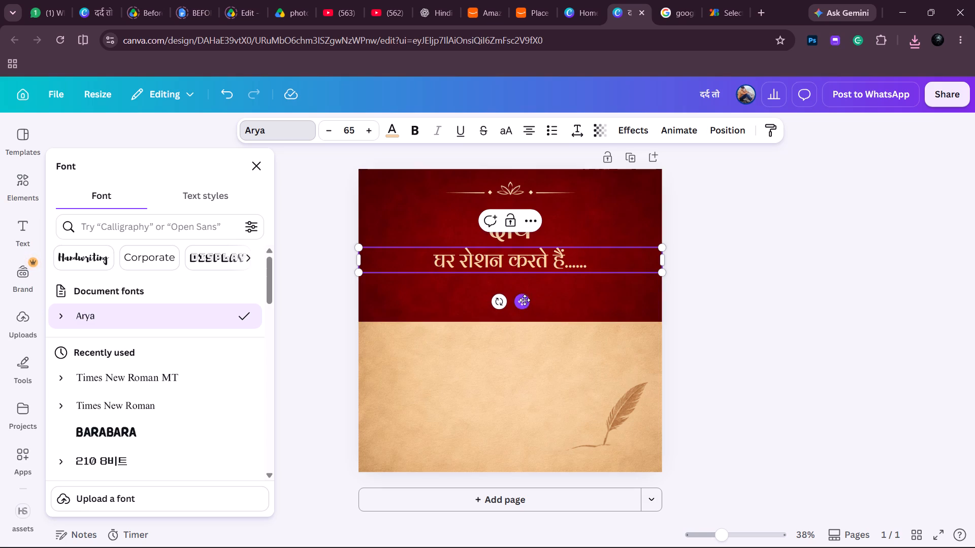
left_click_drag(525, 300, 525, 303)
left_click(760, 209)
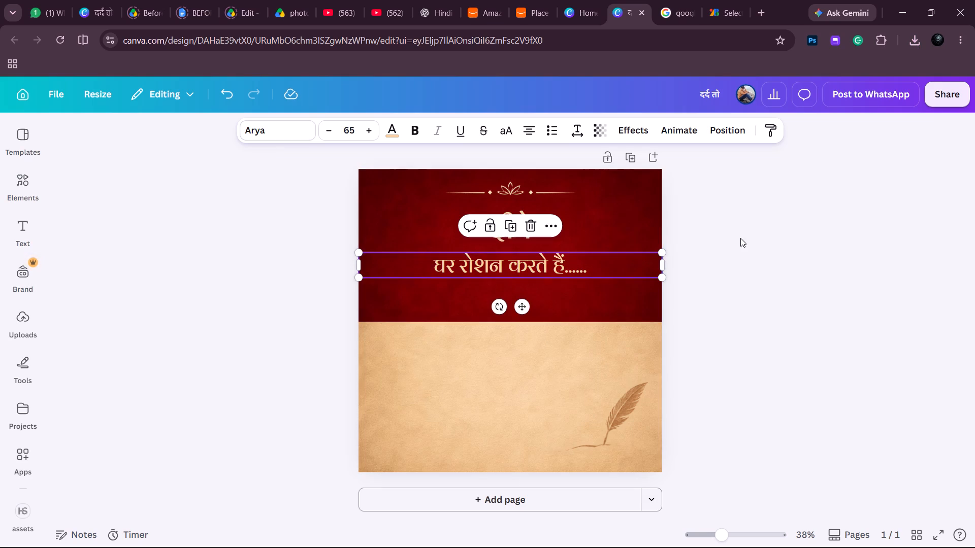
left_click(742, 237)
Change the font of the "घर रोशन करते हैं......" line to Tiro Devanagari Hindi Regular and nudge the line slightly up.
double_click(565, 267)
left_click(565, 267)
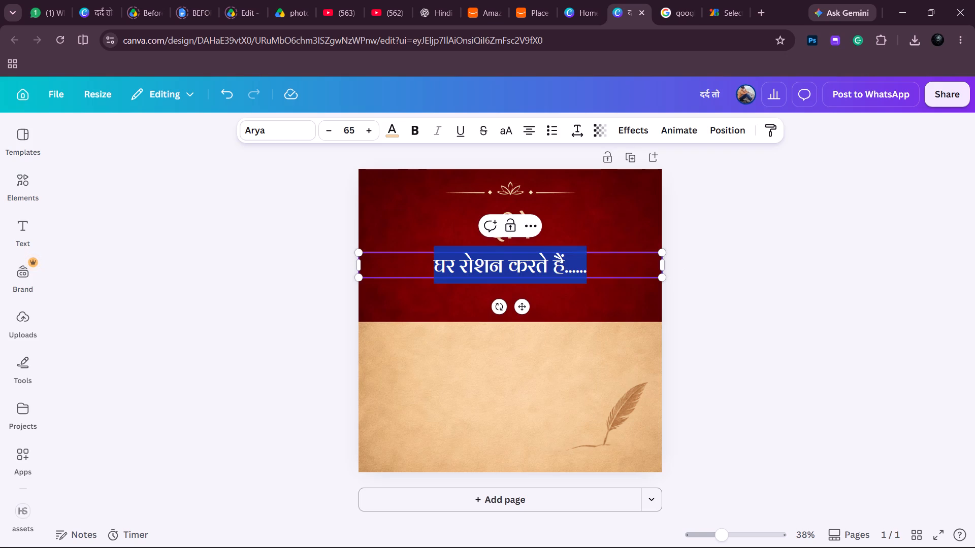
left_click(300, 132)
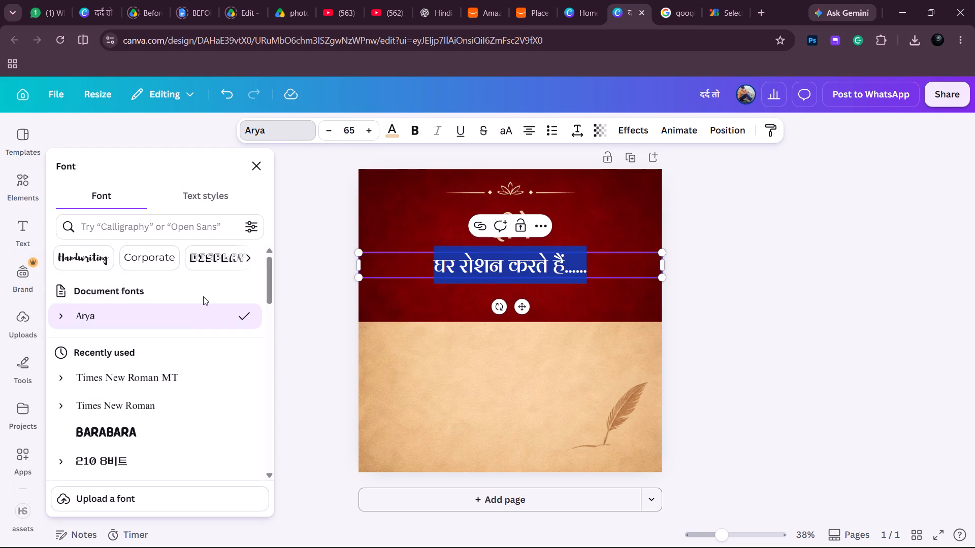
left_click(143, 223)
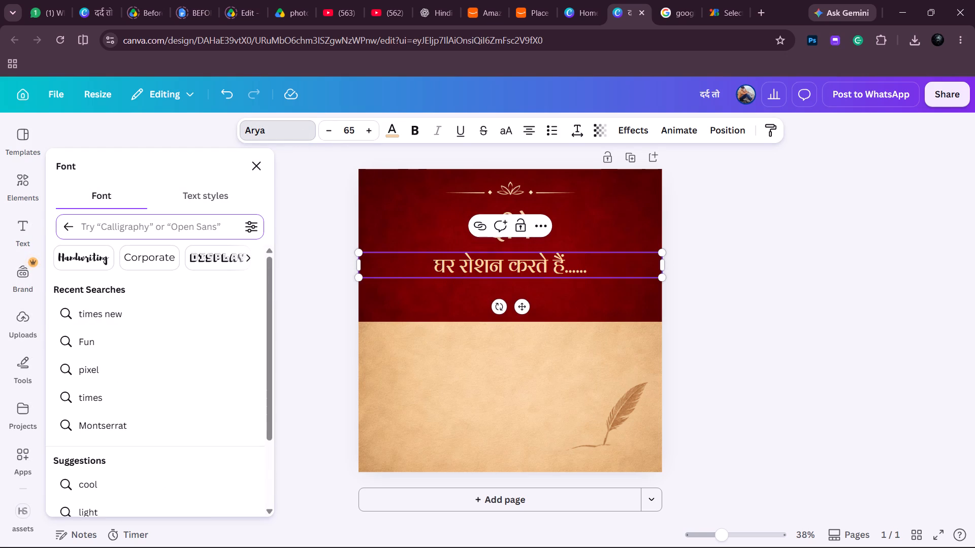
key("t")
type("ir")
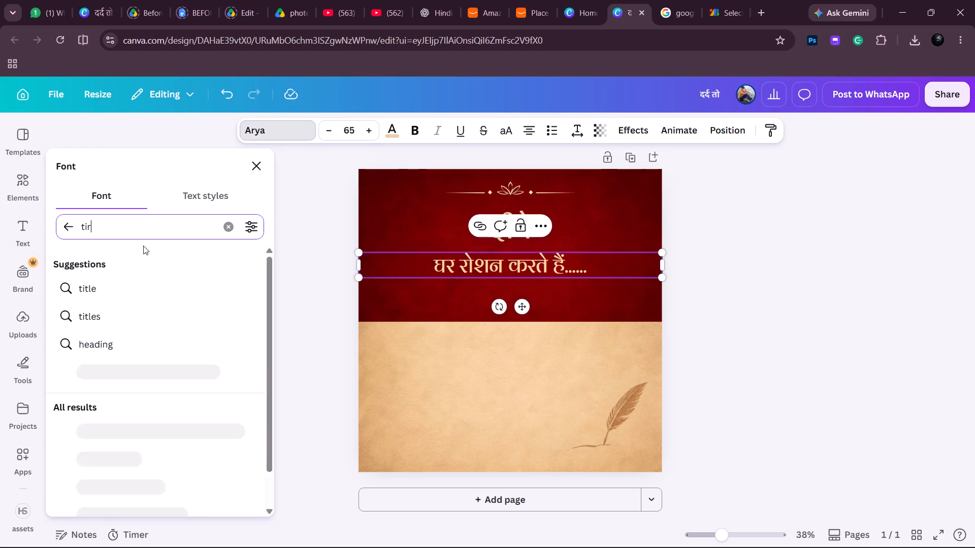
left_click(153, 289)
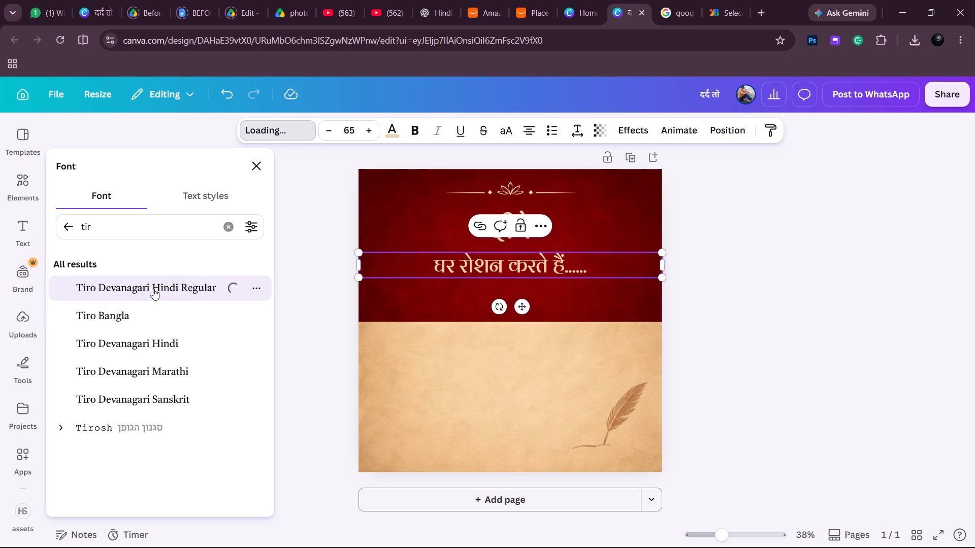
left_click(526, 306)
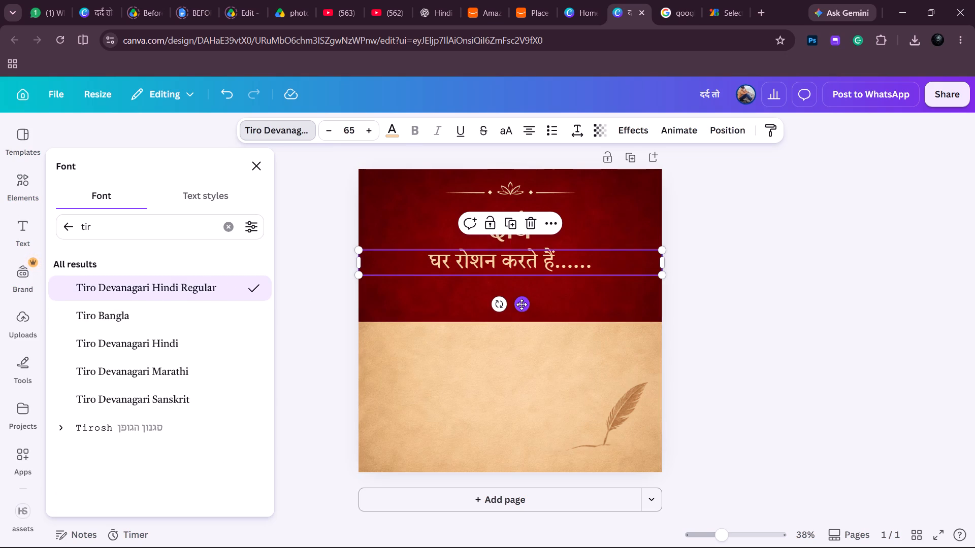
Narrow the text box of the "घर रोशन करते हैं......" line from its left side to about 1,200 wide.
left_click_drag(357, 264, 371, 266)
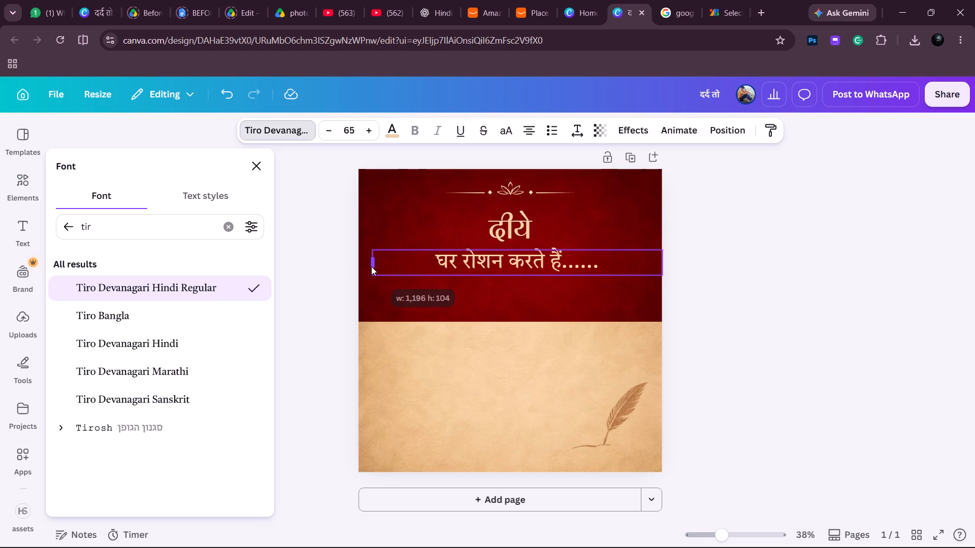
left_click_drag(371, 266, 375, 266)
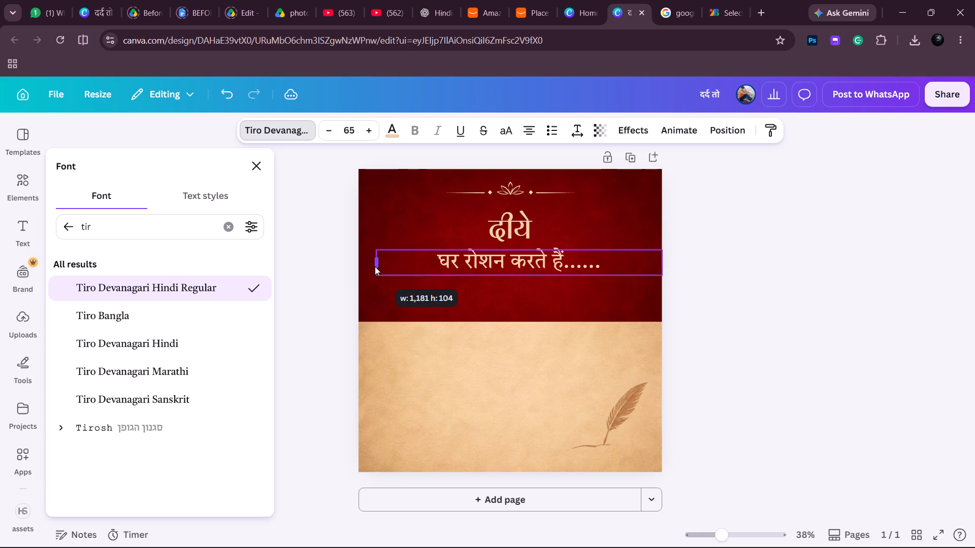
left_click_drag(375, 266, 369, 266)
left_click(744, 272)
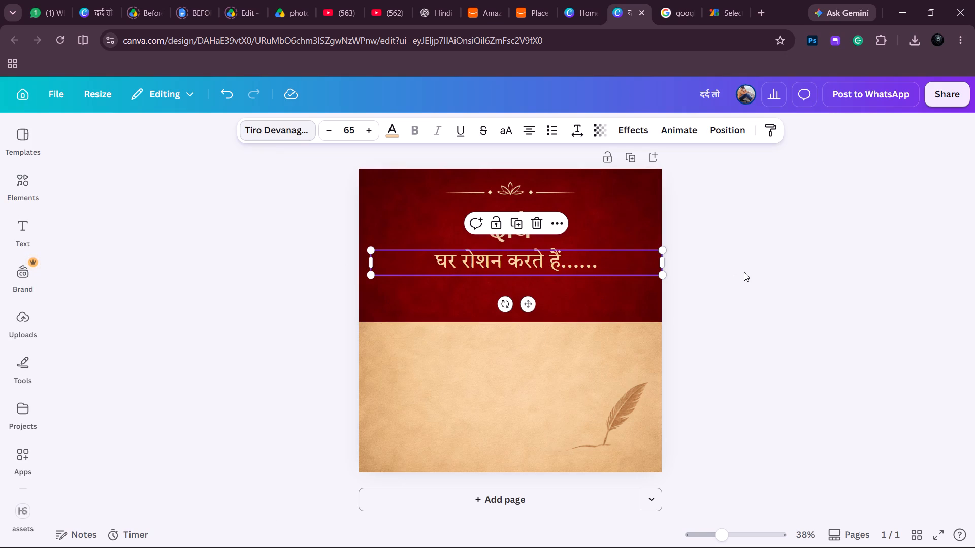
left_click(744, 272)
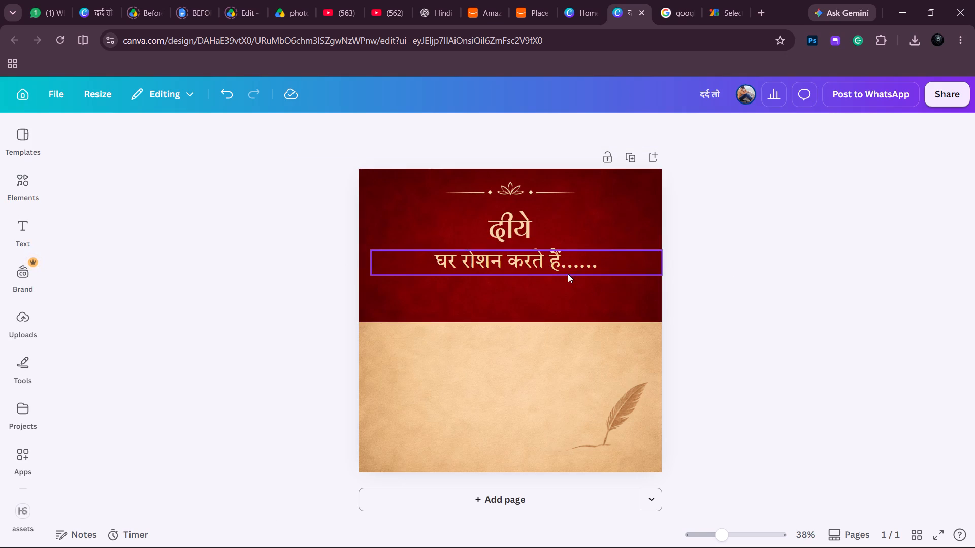
Set the "घर रोशन करते हैं......" line to font size 69 and stretch its text box across the full page width.
left_click(567, 266)
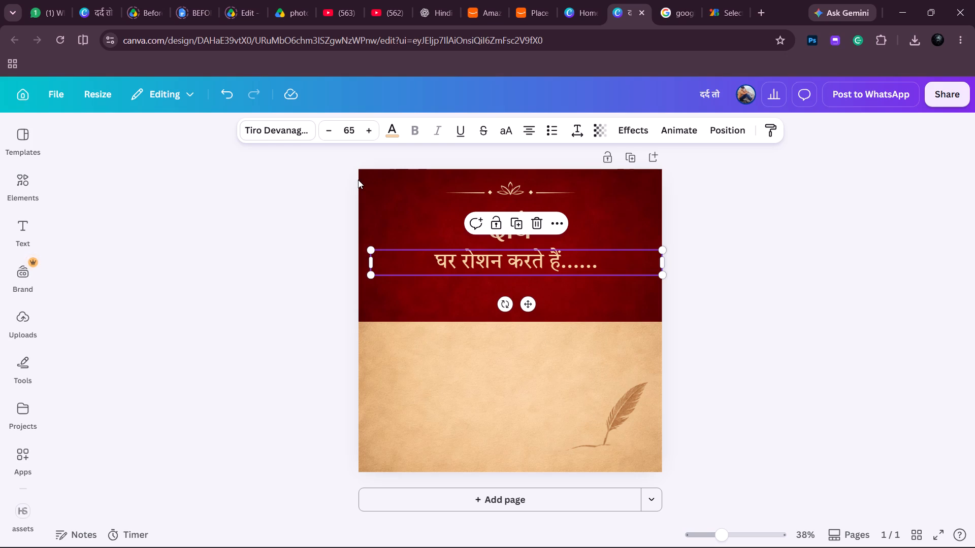
left_click_drag(371, 261, 361, 263)
triple_click(373, 125)
left_click(373, 125)
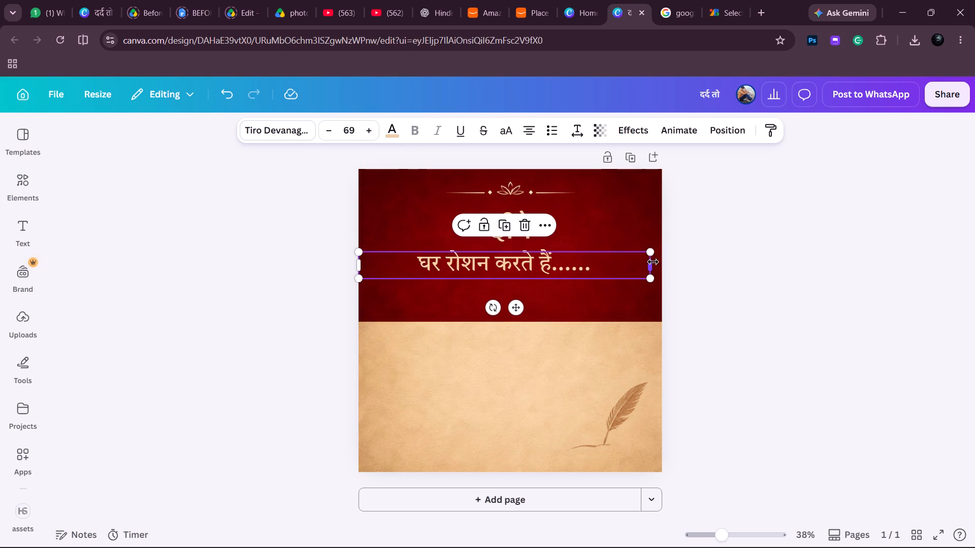
left_click_drag(653, 262, 663, 265)
left_click(709, 253)
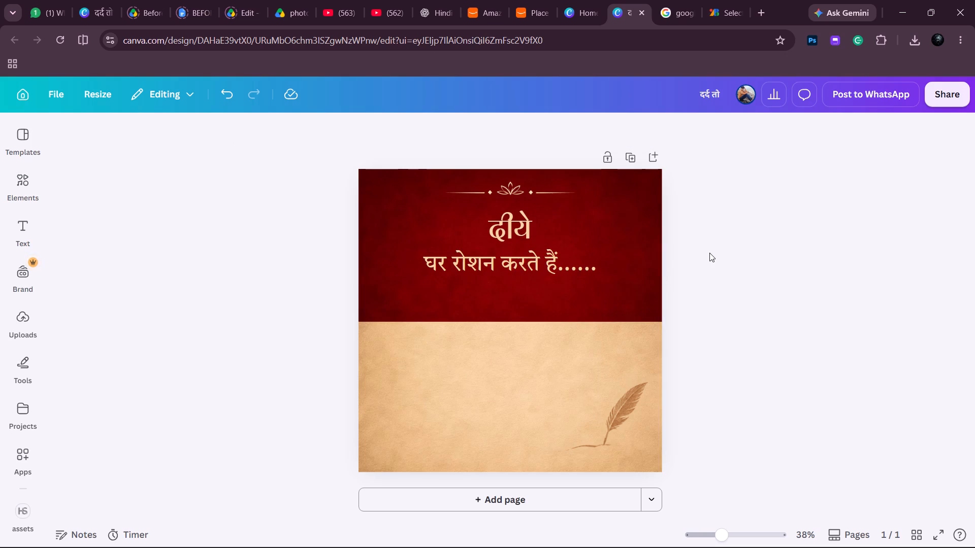
Duplicate the "दीये" heading and place the copy centred near the top of the parchment area.
left_click(614, 271)
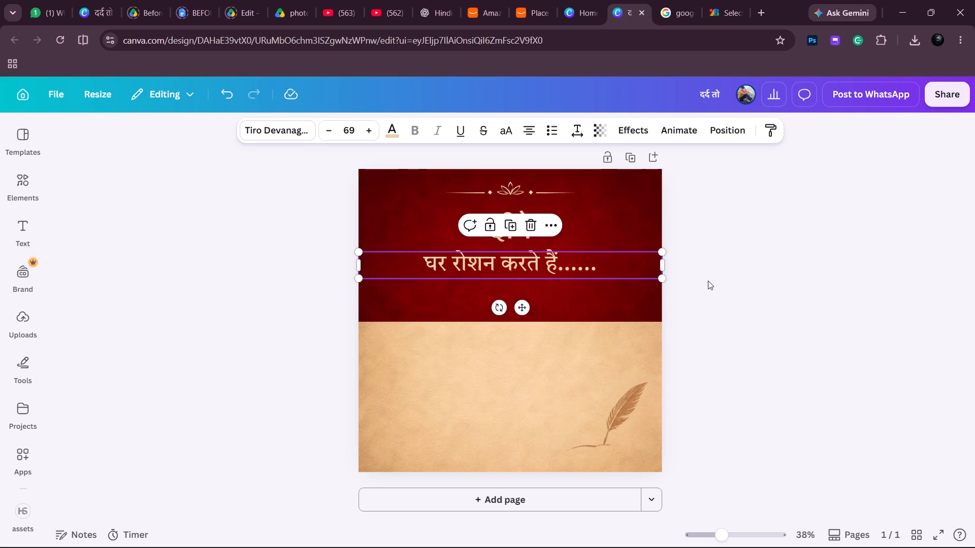
left_click(518, 239)
key("ctrl+c")
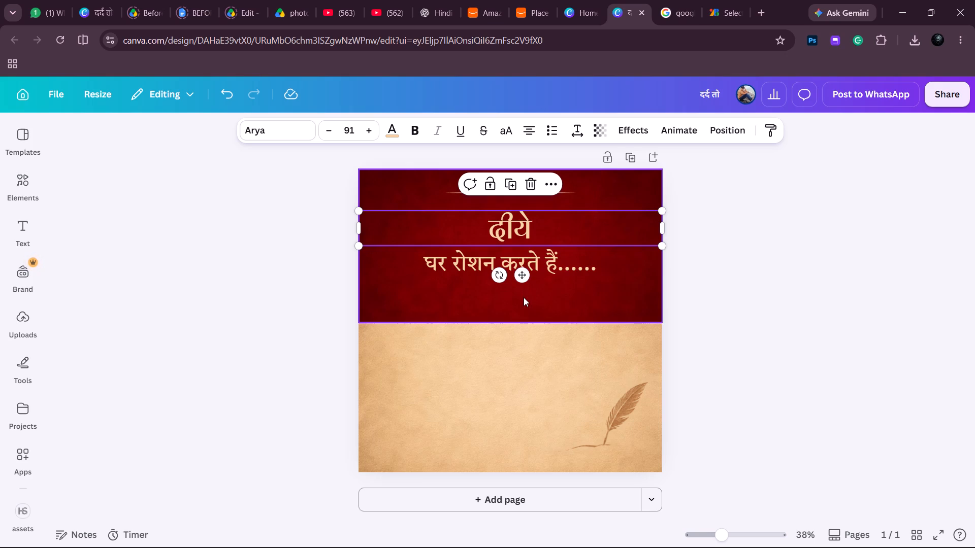
key("ctrl+v")
left_click_drag(527, 281, 524, 401)
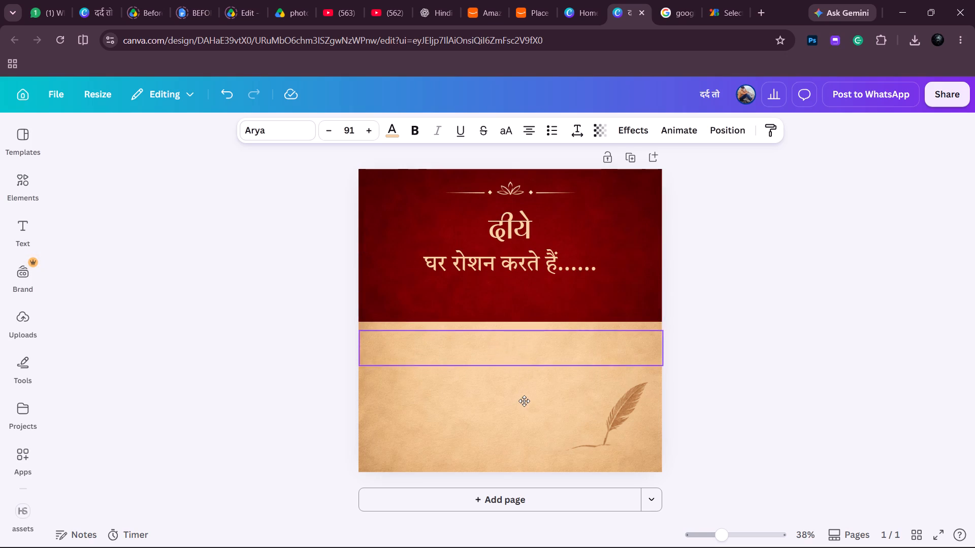
left_click_drag(524, 401, 524, 404)
Recolour the copied "दीये" text on the parchment with the dark red sampled from the upper background.
double_click(513, 359)
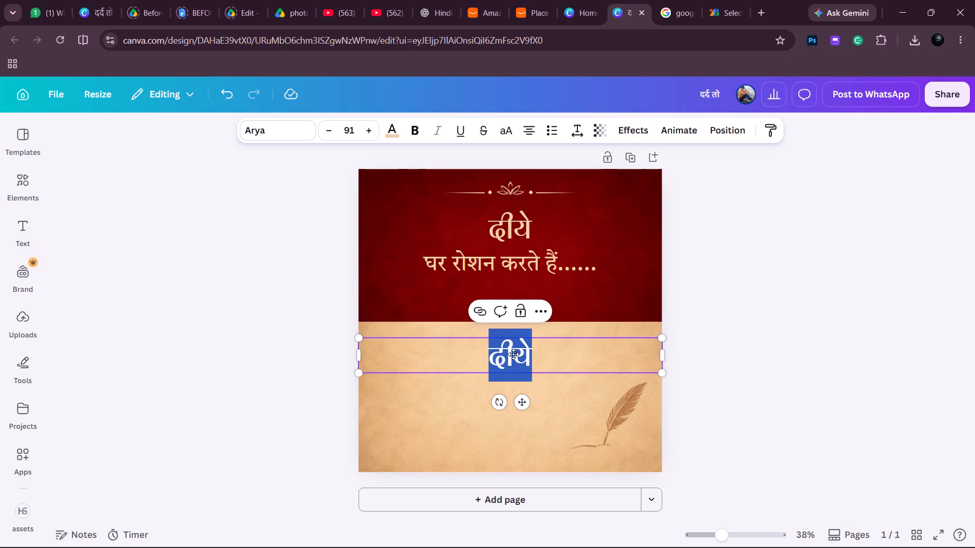
left_click(395, 130)
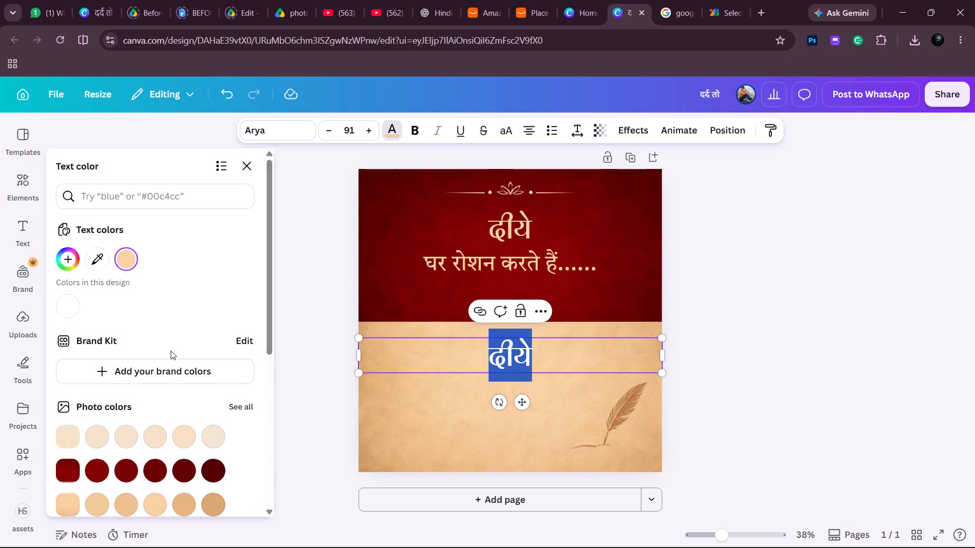
left_click(102, 258)
left_click(619, 229)
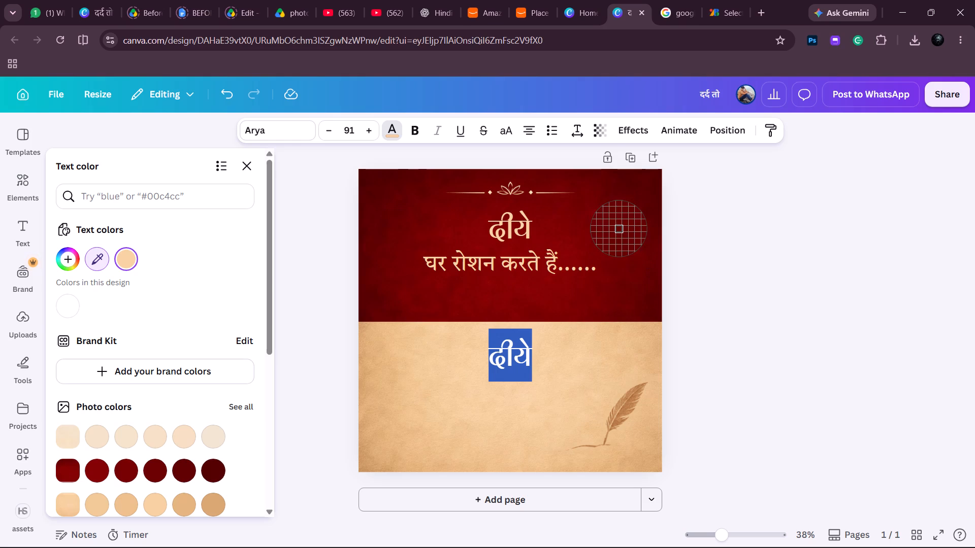
left_click(593, 237)
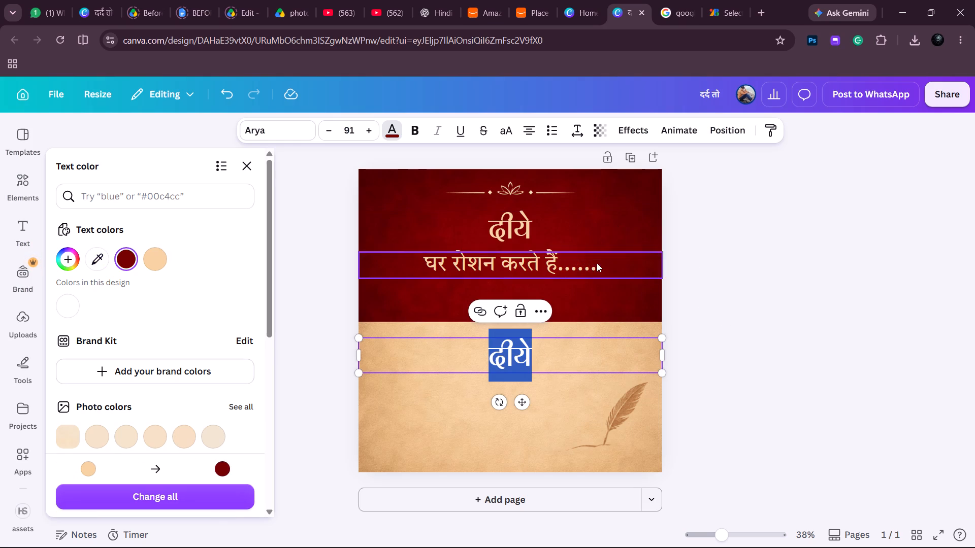
left_click(765, 258)
left_click(763, 259)
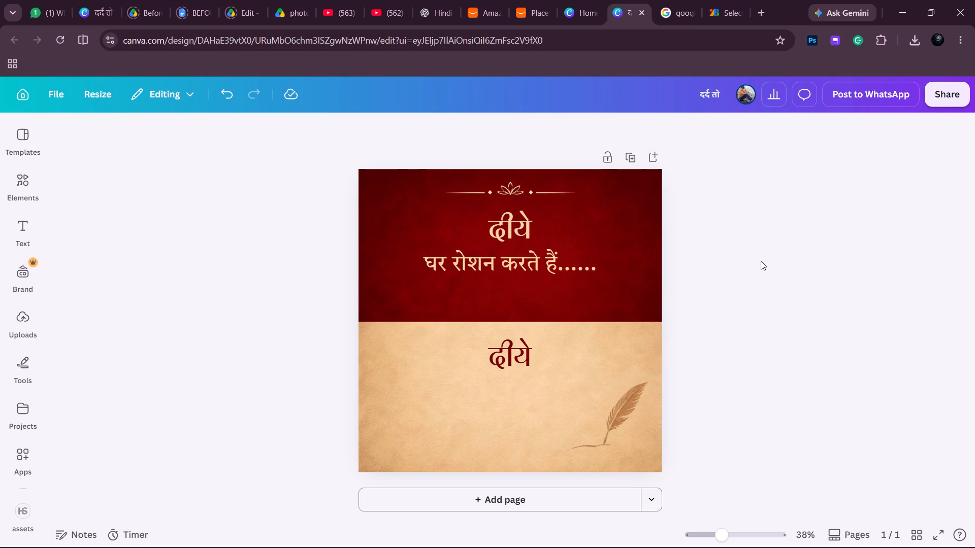
Select the copied "दीये" text, switch to the Google Translate page and enter "sahi" for English-to-Hindi translation.
double_click(519, 357)
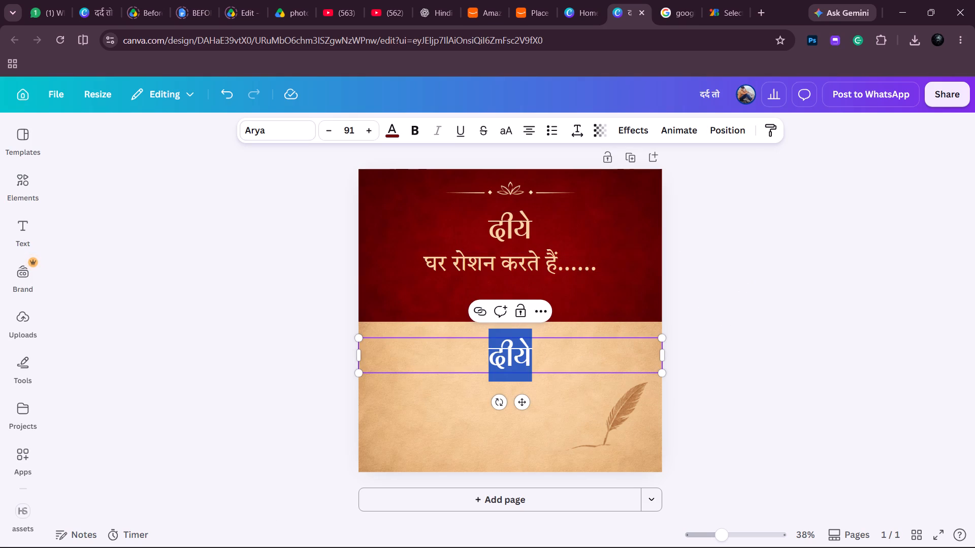
left_click(689, 0)
left_click(53, 215)
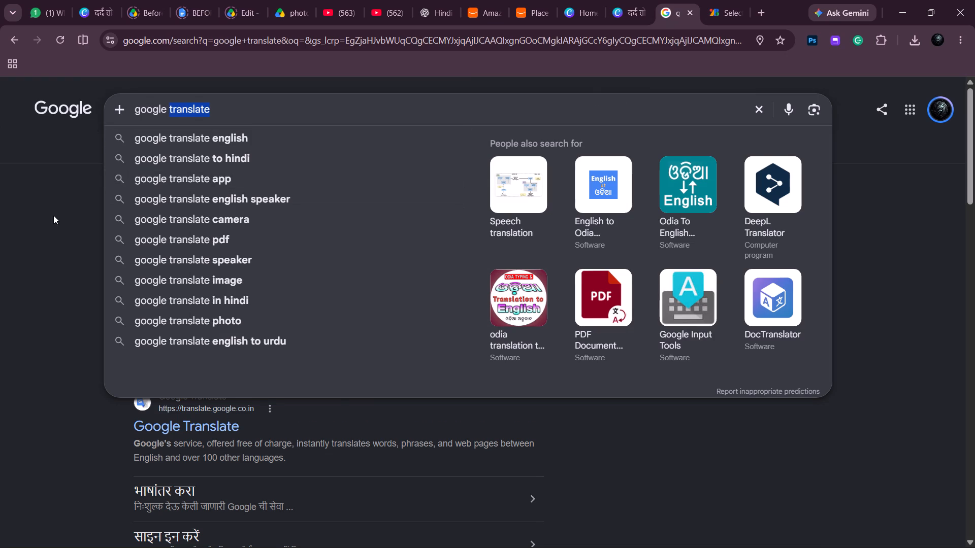
left_click(211, 203)
left_click(103, 226)
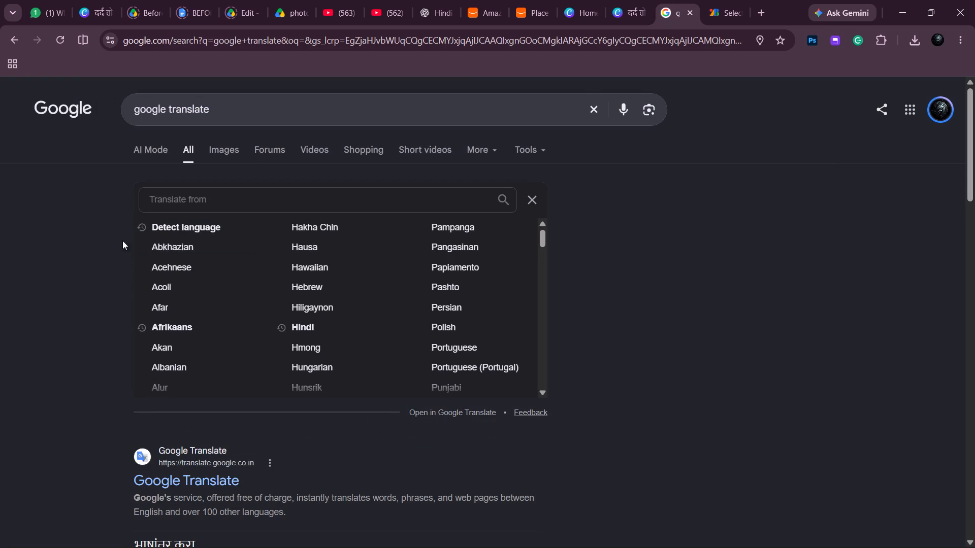
left_click(60, 254)
left_click(536, 196)
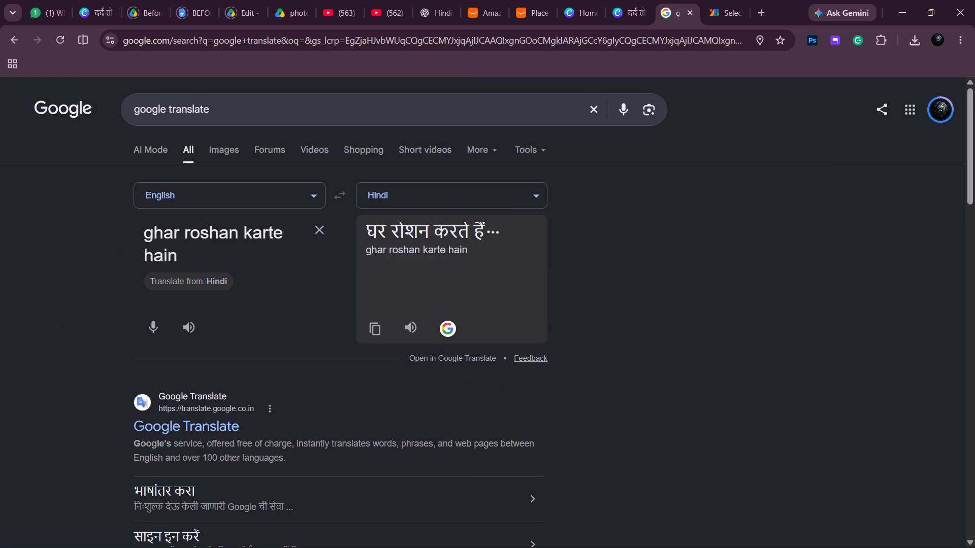
triple_click(196, 241)
type("sahi")
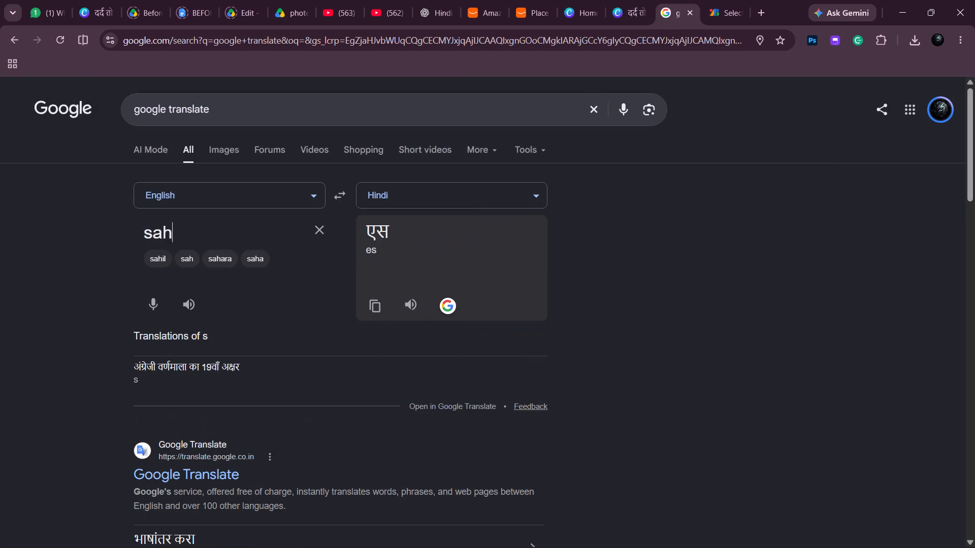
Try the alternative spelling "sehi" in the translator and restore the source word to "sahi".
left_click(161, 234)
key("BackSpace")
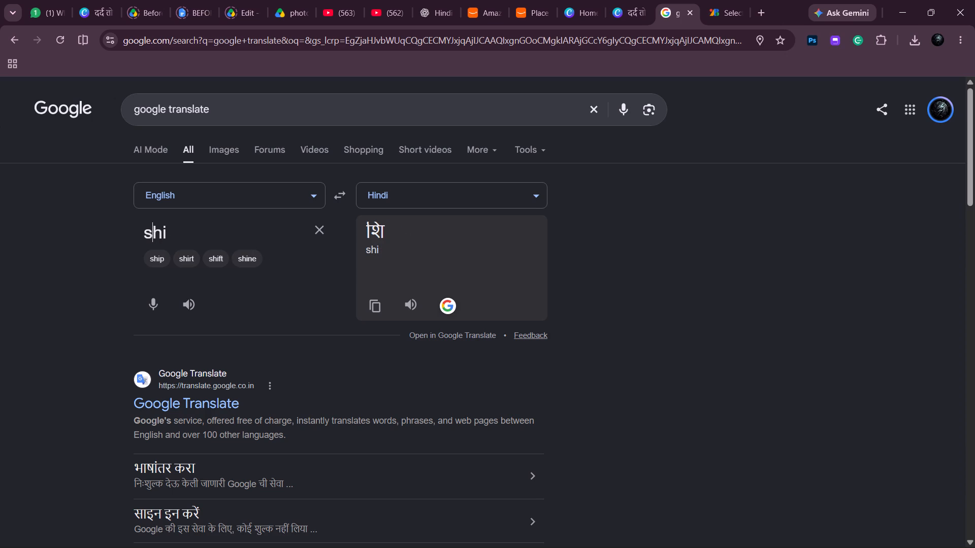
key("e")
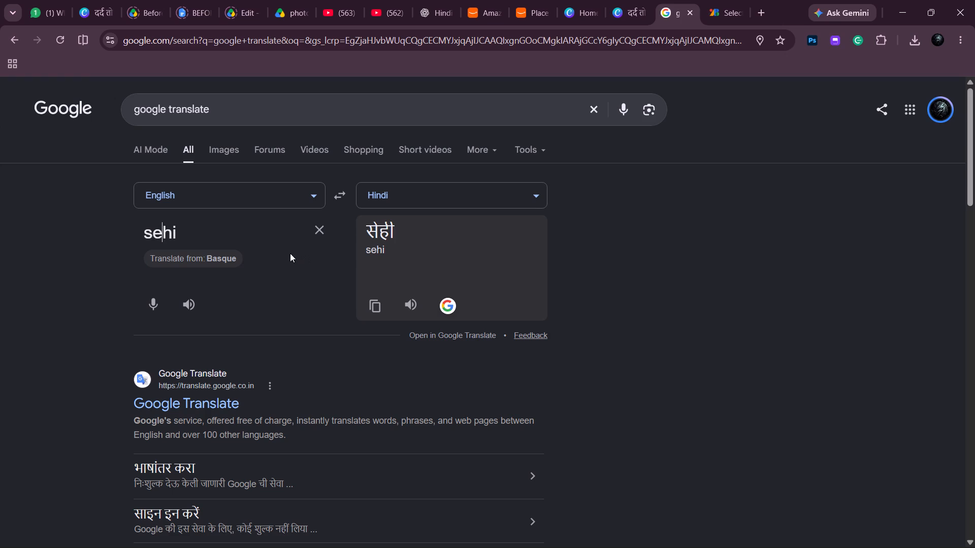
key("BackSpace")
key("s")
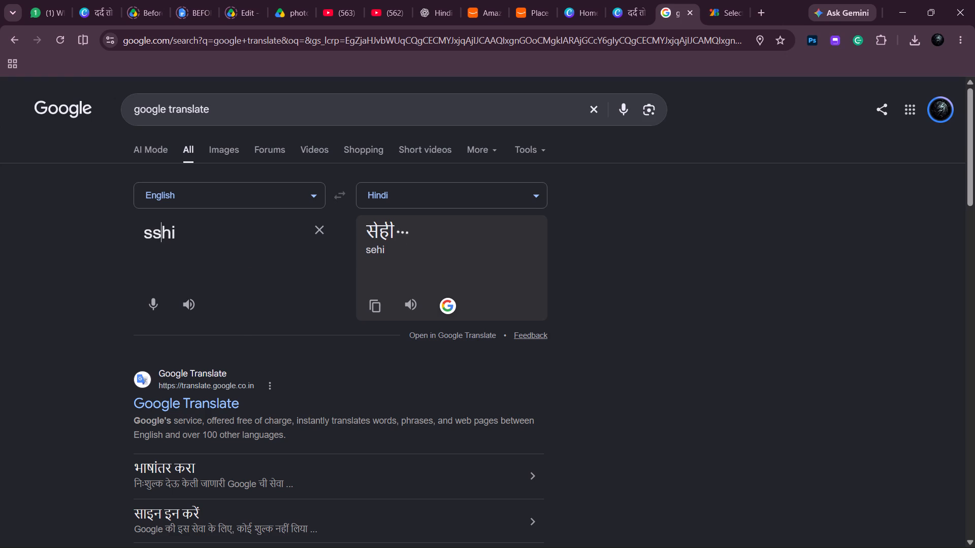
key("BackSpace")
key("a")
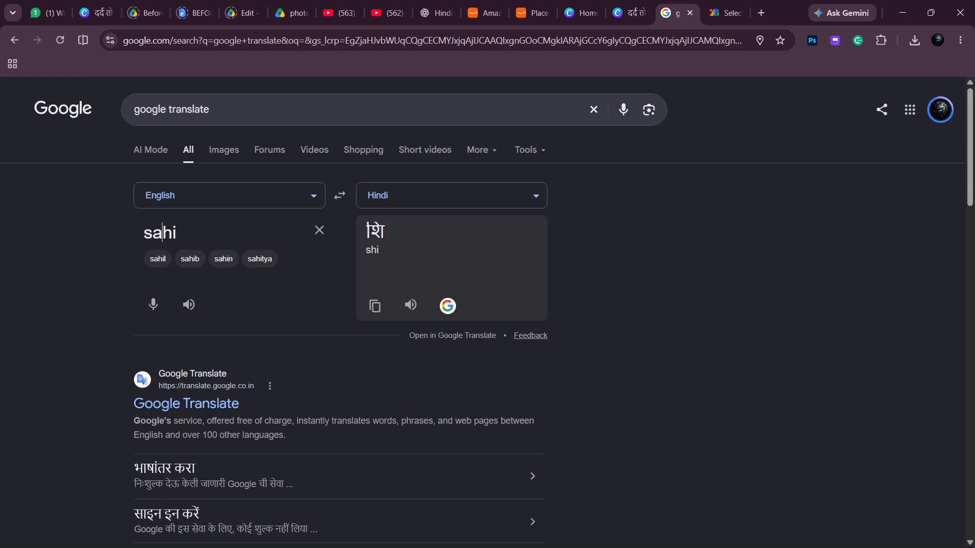
Copy the Hindi translation, replace the parchment "दीये" text in Canva with it, and correct the word to "सही".
left_click(381, 300)
left_click(623, 0)
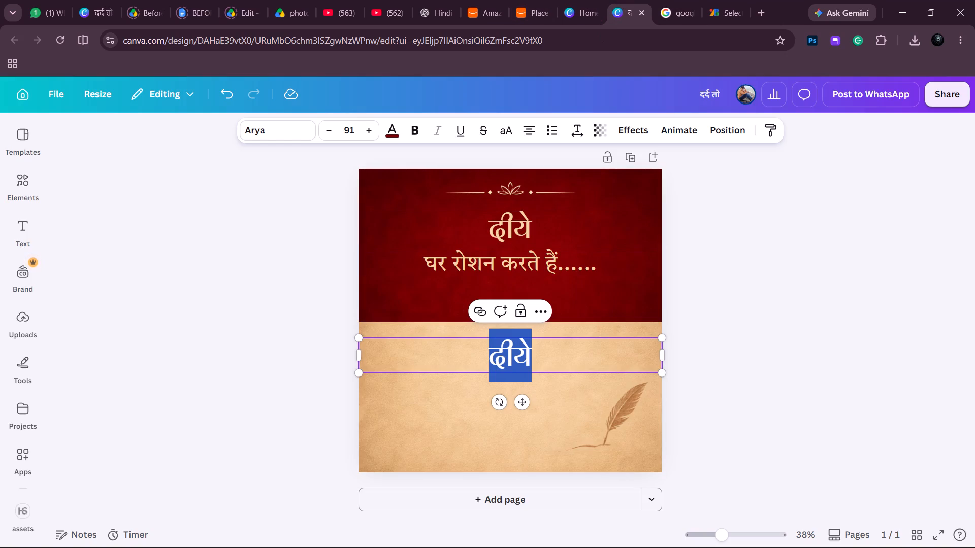
key("ctrl+v")
left_click(507, 351)
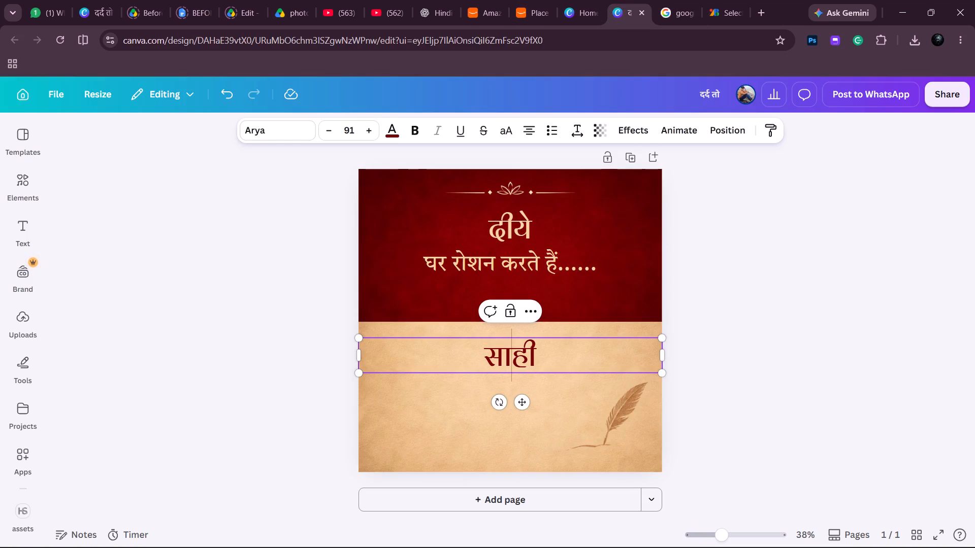
key("BackSpace")
left_click(542, 359)
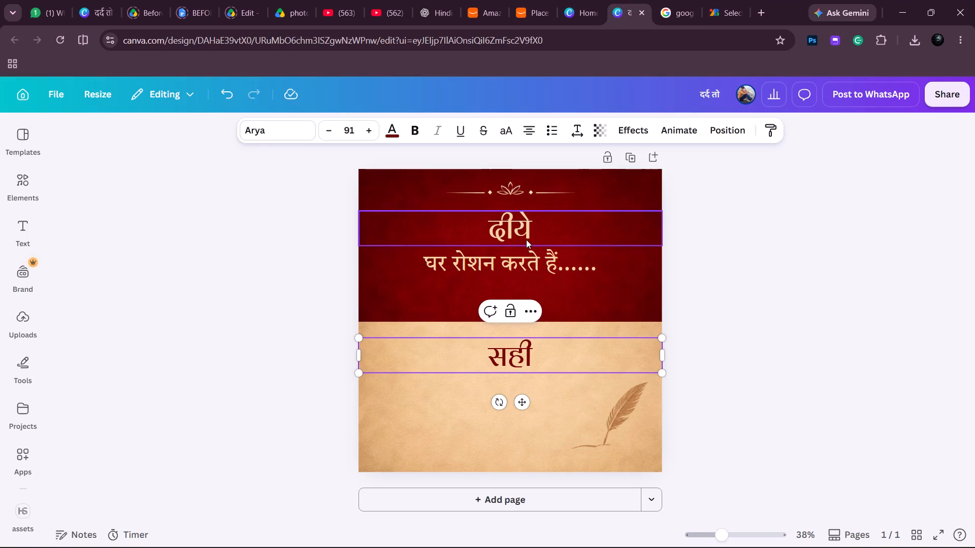
Increase the font size of the "दीये" heading on the red area to 112.
left_click(516, 225)
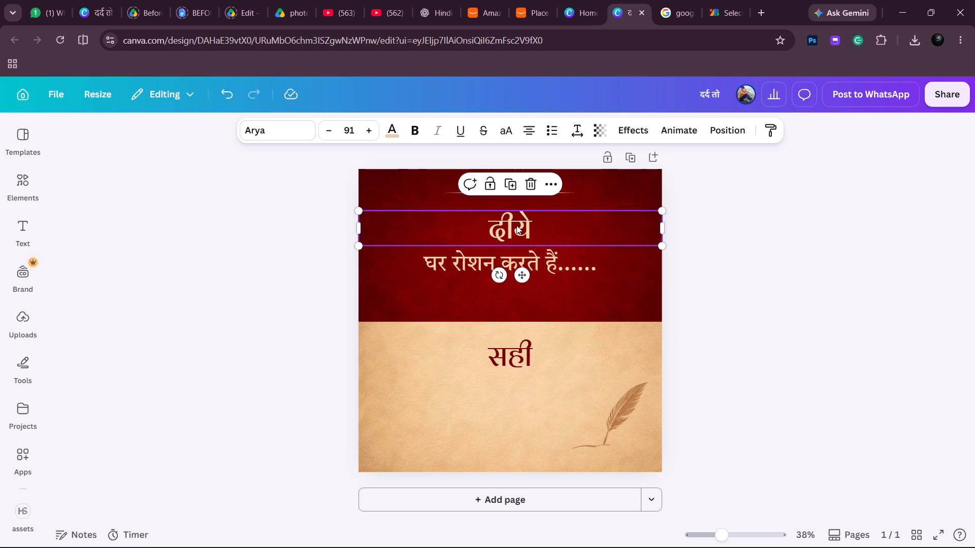
triple_click(367, 131)
triple_click(367, 131)
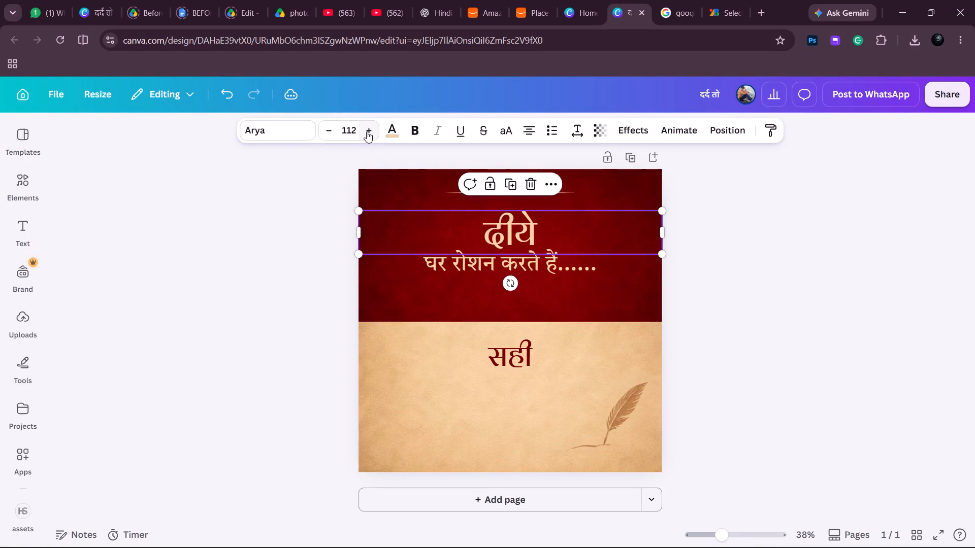
Space out the red area's text by moving the "घर रोशन करते हैं" line down and adjusting the "दीये" heading above it.
left_click(571, 231)
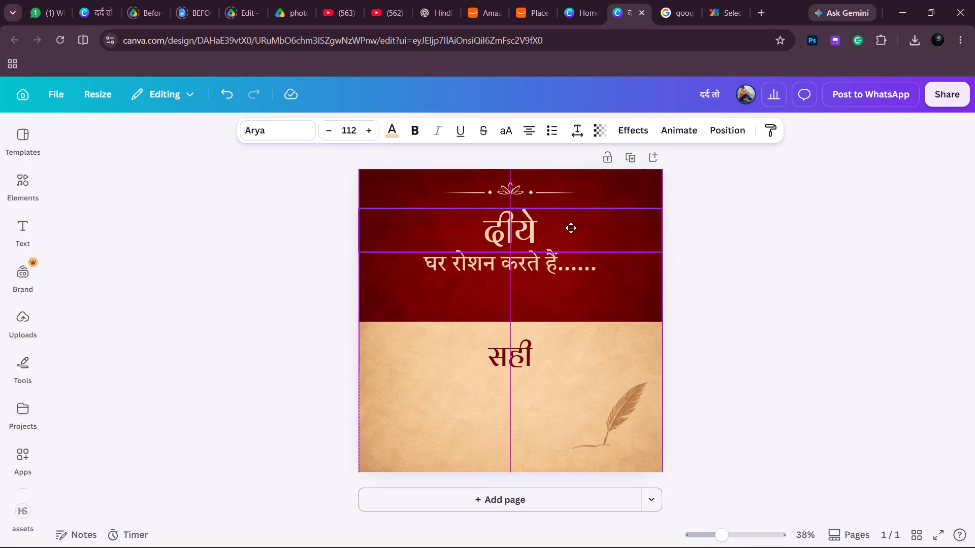
left_click(774, 287)
left_click(555, 267)
left_click_drag(556, 267, 556, 281)
left_click(539, 211)
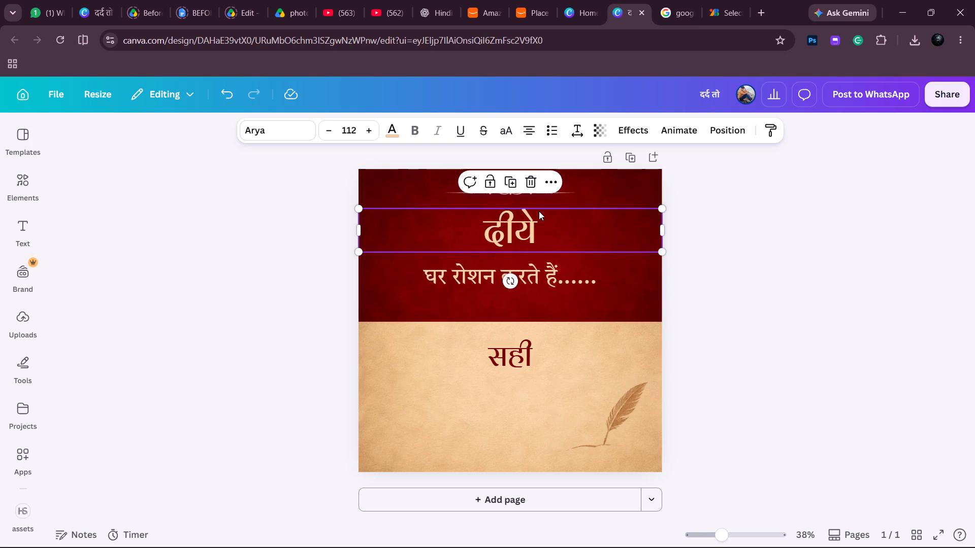
left_click_drag(541, 216, 541, 223)
left_click(759, 261)
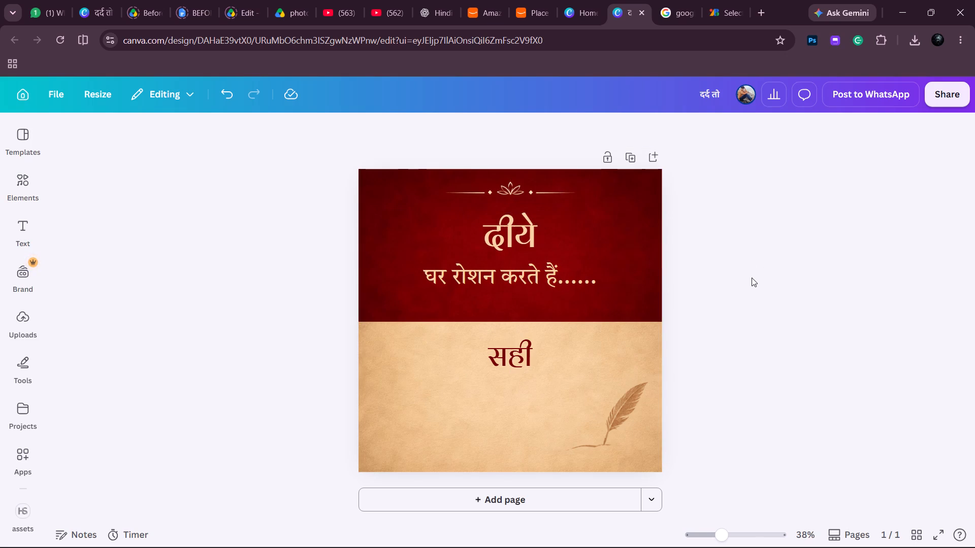
Set the font size of the parchment "सही" heading to 112 to match the "दीये" heading.
left_click(528, 361)
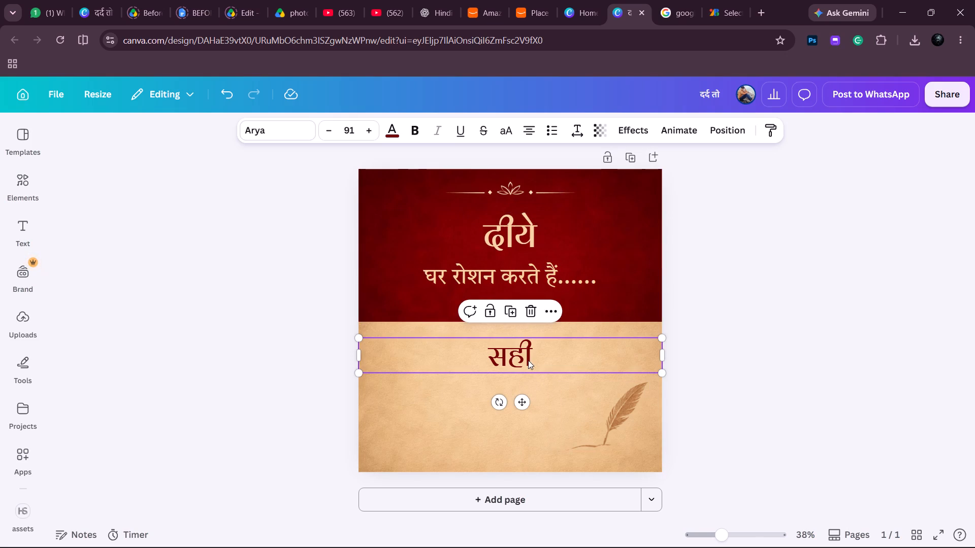
left_click(522, 229)
left_click(521, 347)
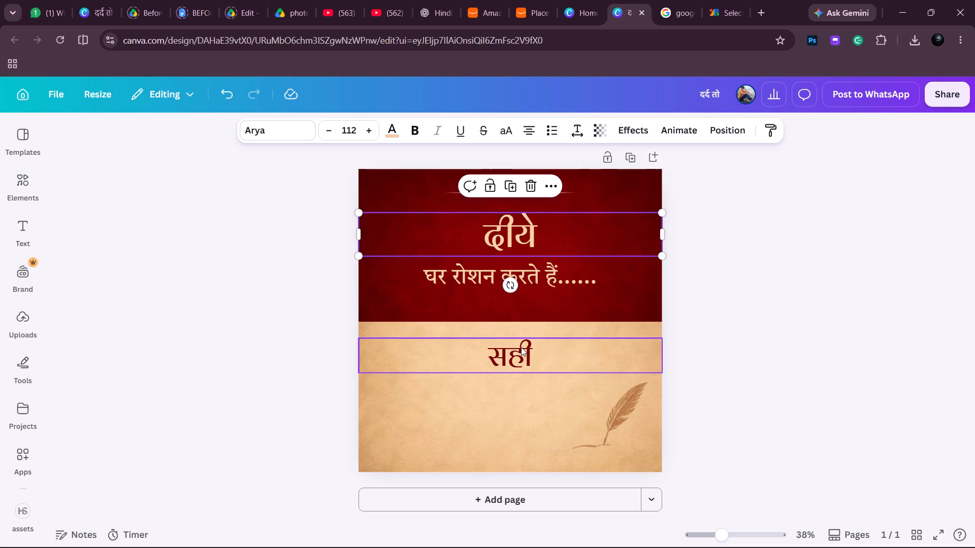
left_click(348, 132)
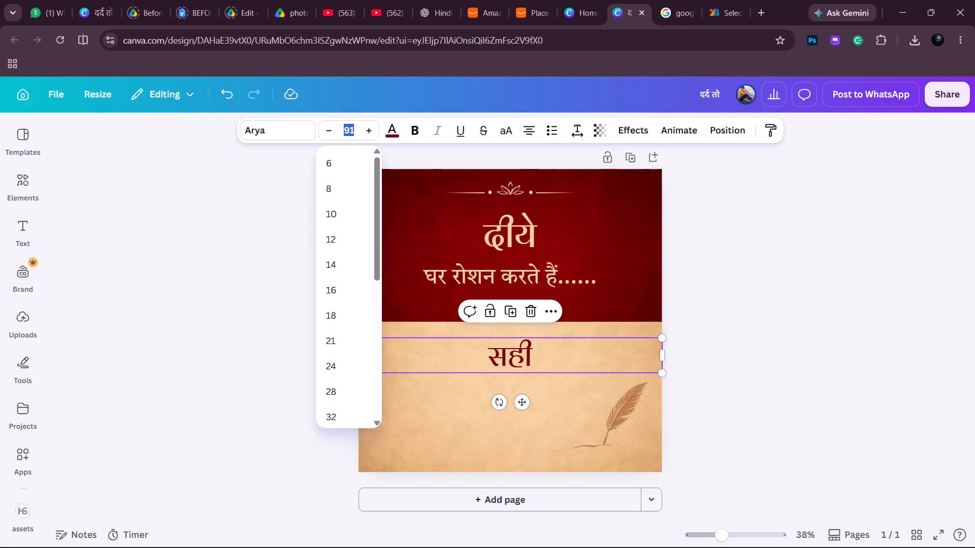
key("1")
key("1")
key("2")
key("Return")
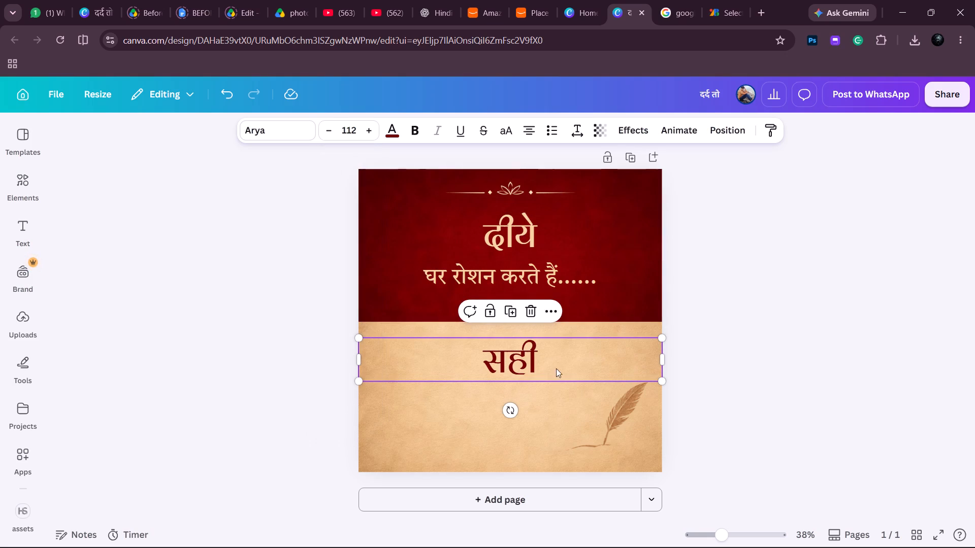
left_click(540, 373)
left_click(750, 325)
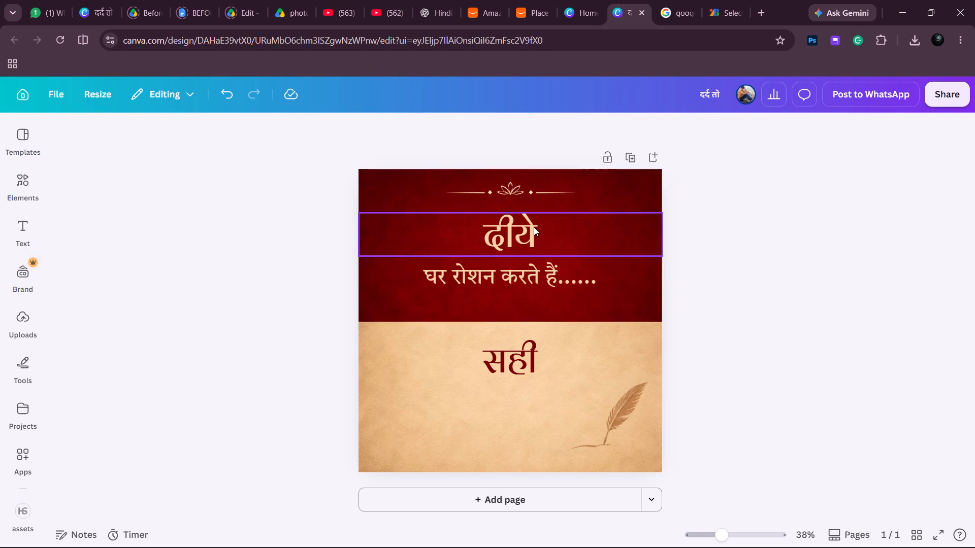
Duplicate the "सही" heading and place the copy directly below it on the parchment.
left_click(528, 360)
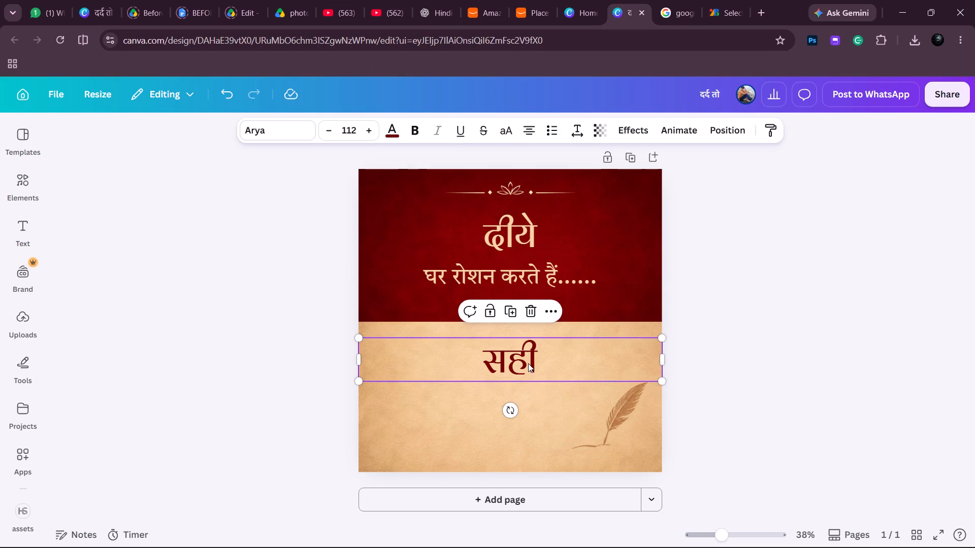
key("ctrl+c")
key("ctrl+v")
left_click_drag(539, 360, 533, 399)
Translate "insaan zindagi" into Hindi on the Google Translate page and replace the copied "सही" text in Canva with "इंसान जिंदगी".
double_click(528, 399)
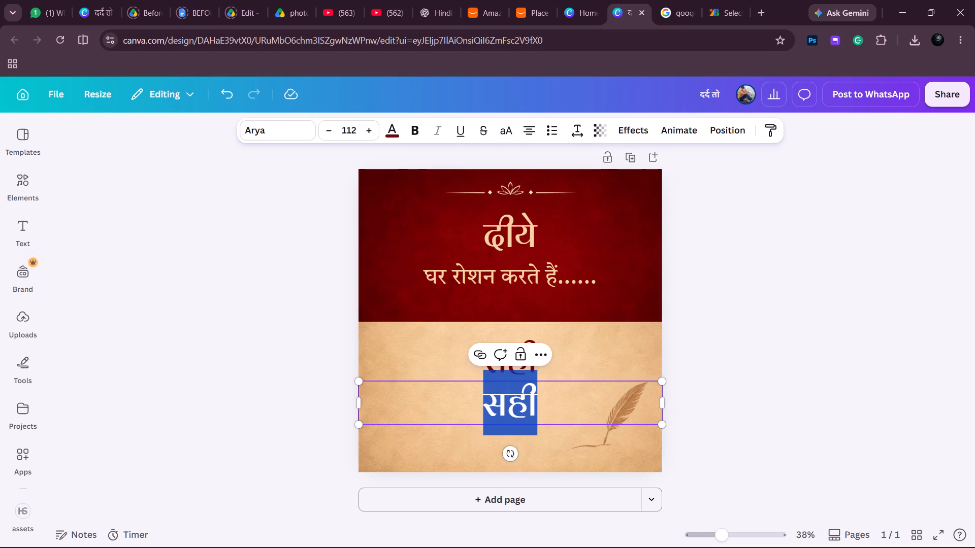
left_click(688, 0)
double_click(248, 227)
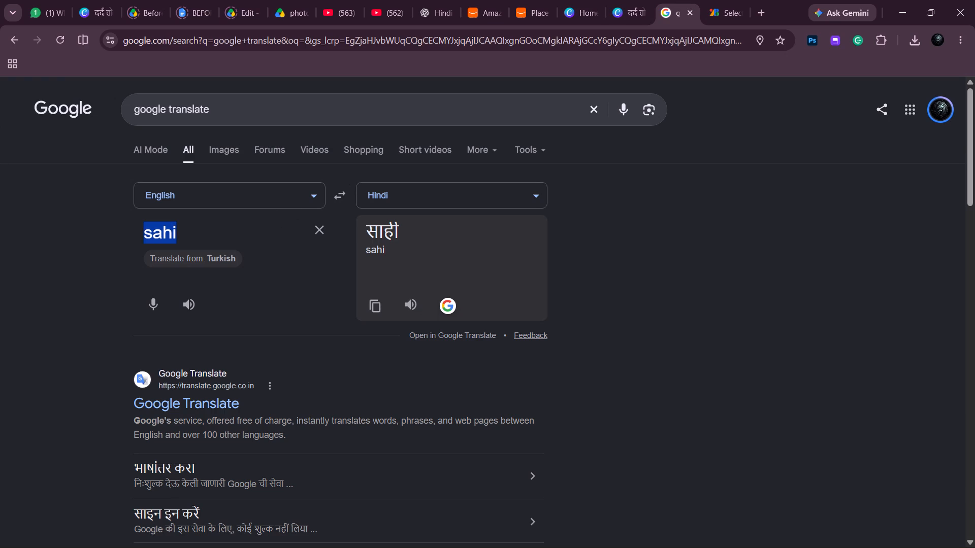
type("insaan zindagi")
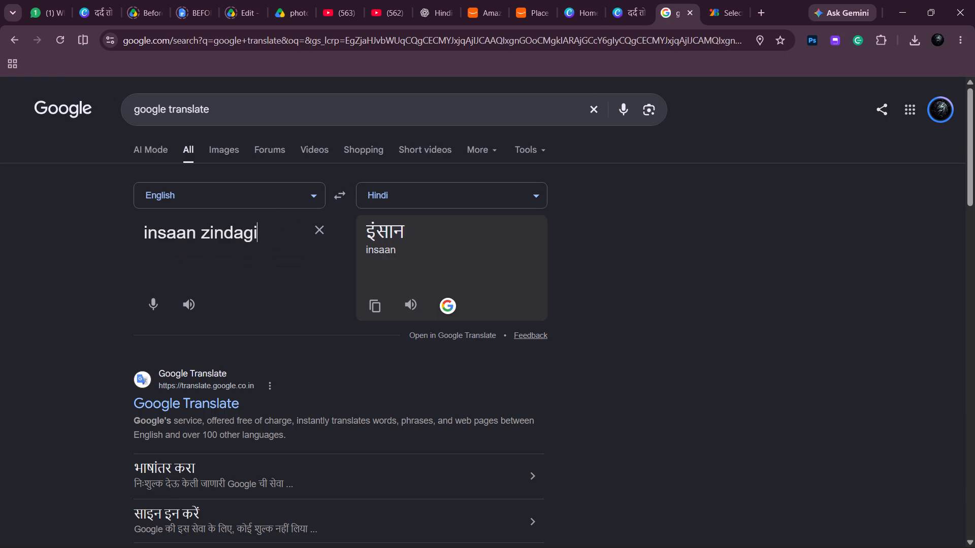
left_click(372, 322)
left_click(372, 317)
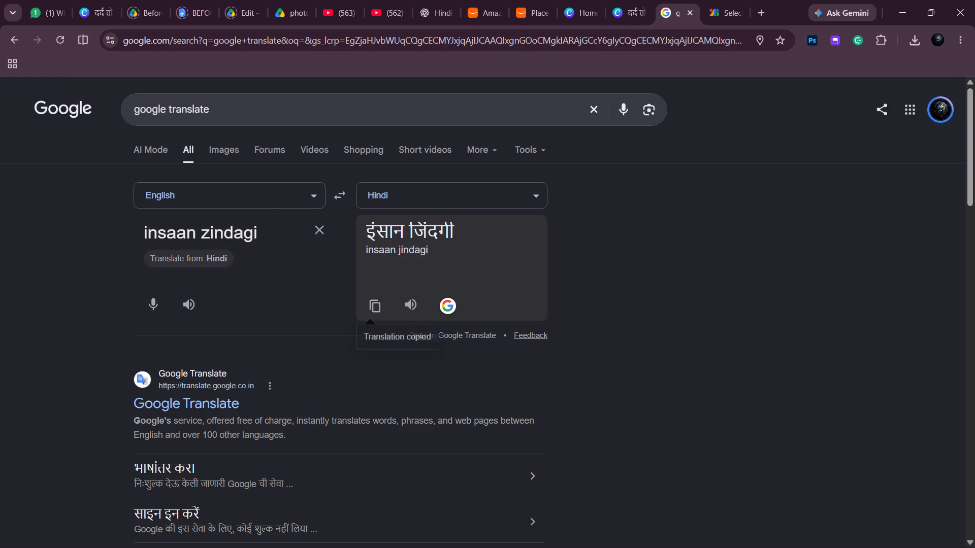
left_click(623, 0)
key("ctrl+v")
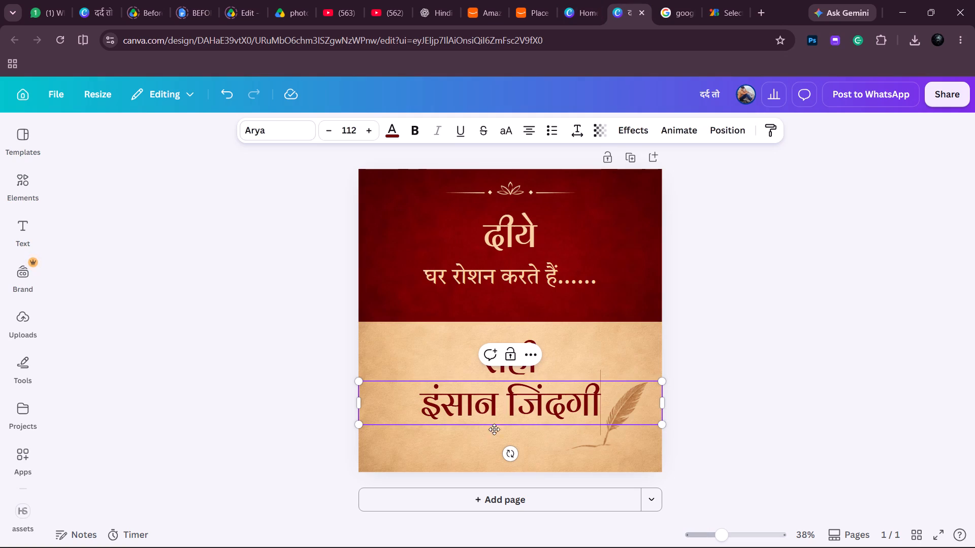
Shrink the feather illustration and move it into the parchment's bottom-right corner, clear of the text.
left_click(497, 373)
left_click(490, 368)
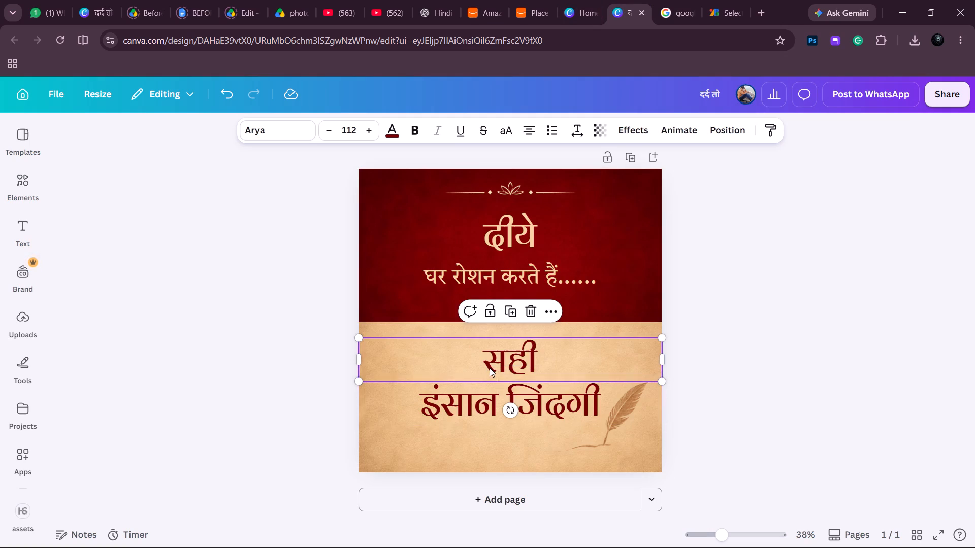
left_click(616, 431)
left_click_drag(620, 439, 620, 450)
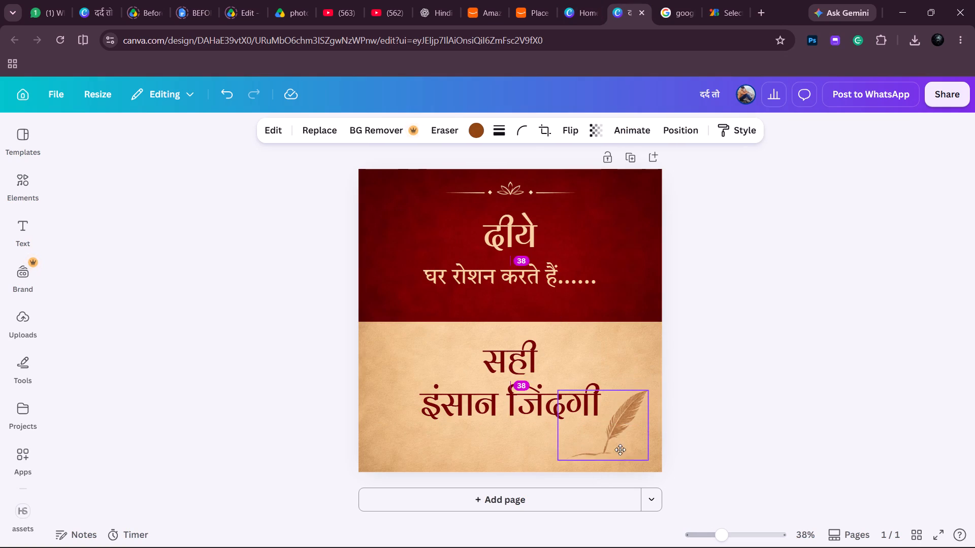
left_click_drag(620, 450, 620, 456)
left_click_drag(558, 402, 575, 413)
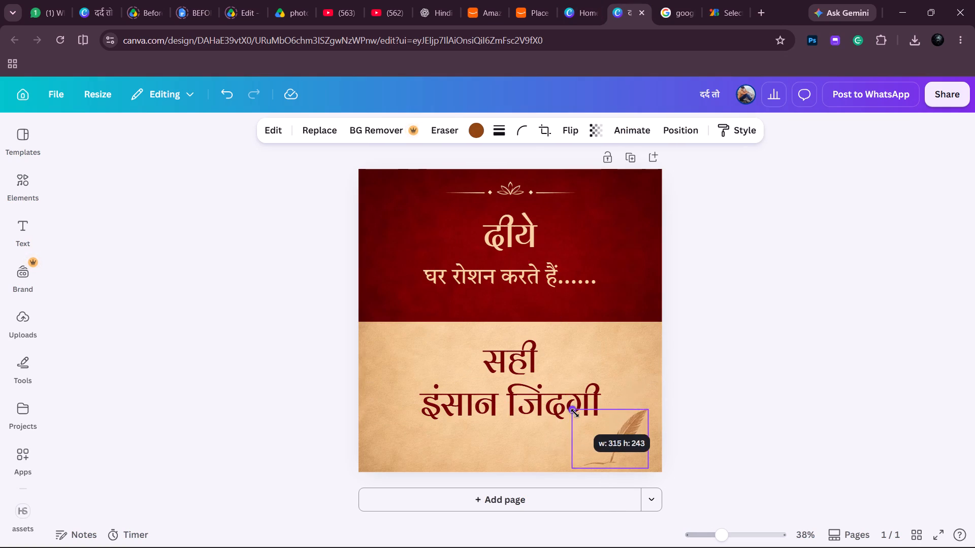
left_click_drag(575, 413, 577, 416)
left_click_drag(619, 439, 632, 442)
Move the "सही" heading slightly up on the parchment.
left_click(521, 402)
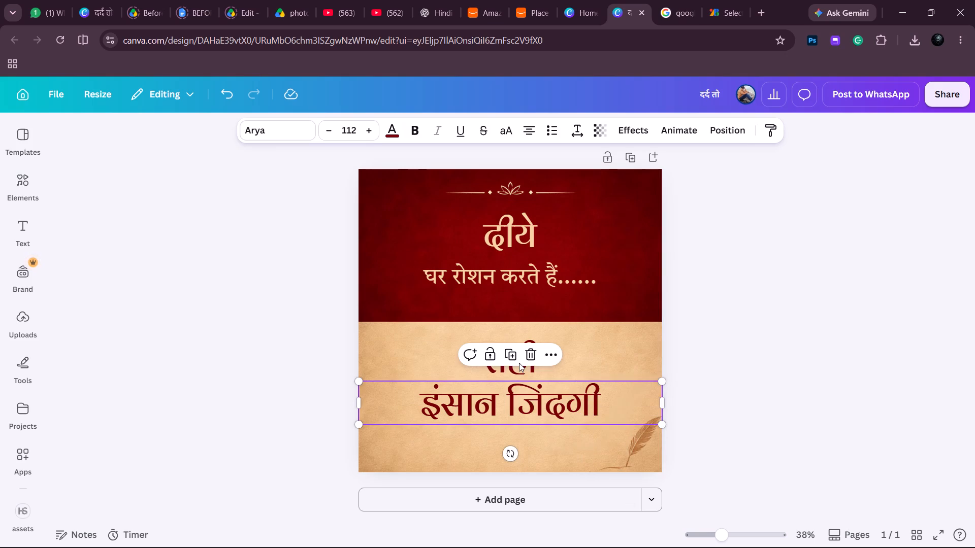
left_click(519, 363)
left_click(519, 371)
left_click(454, 360)
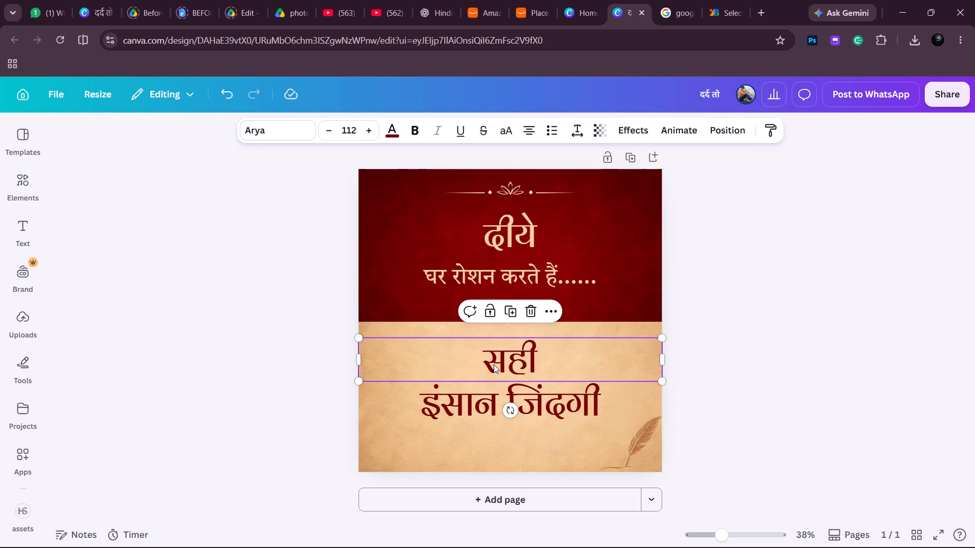
left_click_drag(494, 364, 495, 359)
Add five dots to the end of the "इंसान जिंदगी" line.
left_click(539, 418)
double_click(609, 408)
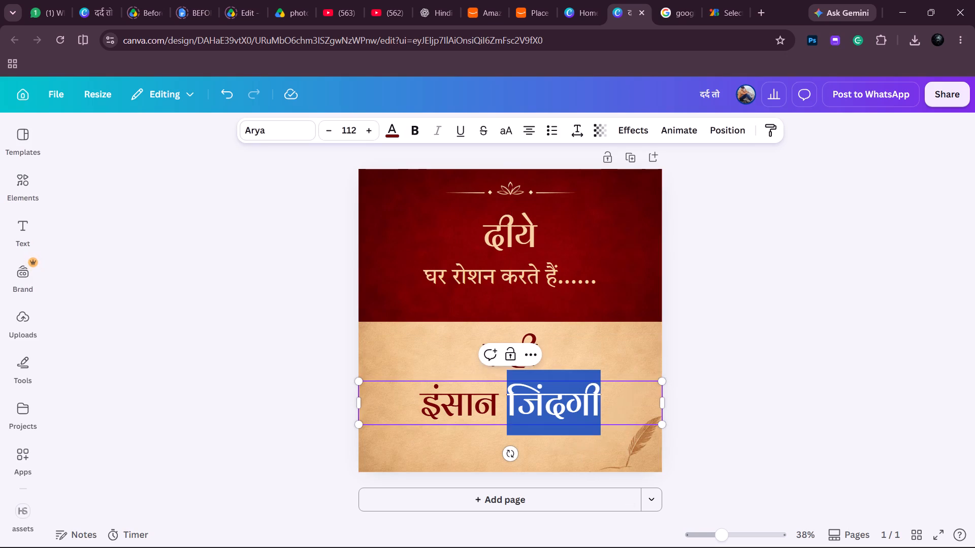
left_click(609, 408)
left_click(603, 408)
left_click(600, 407)
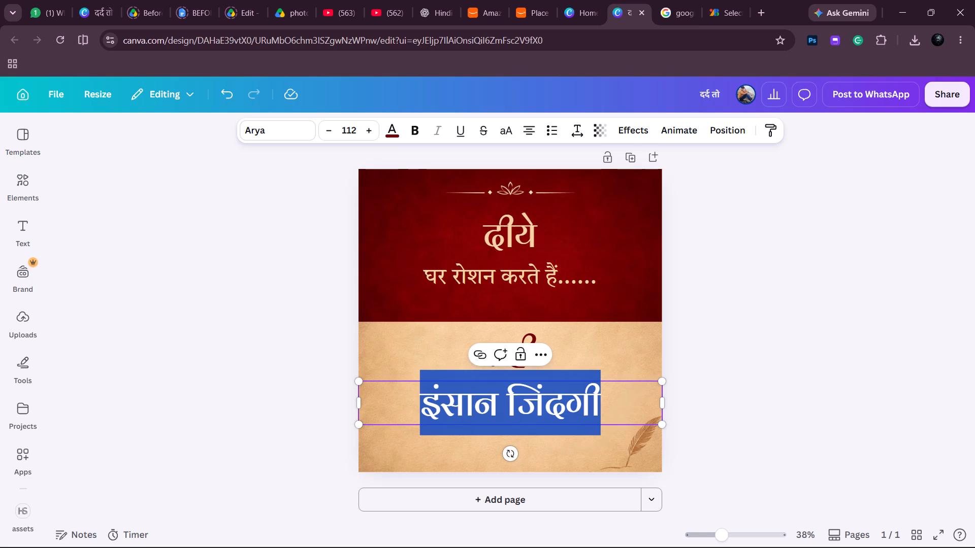
type(".....")
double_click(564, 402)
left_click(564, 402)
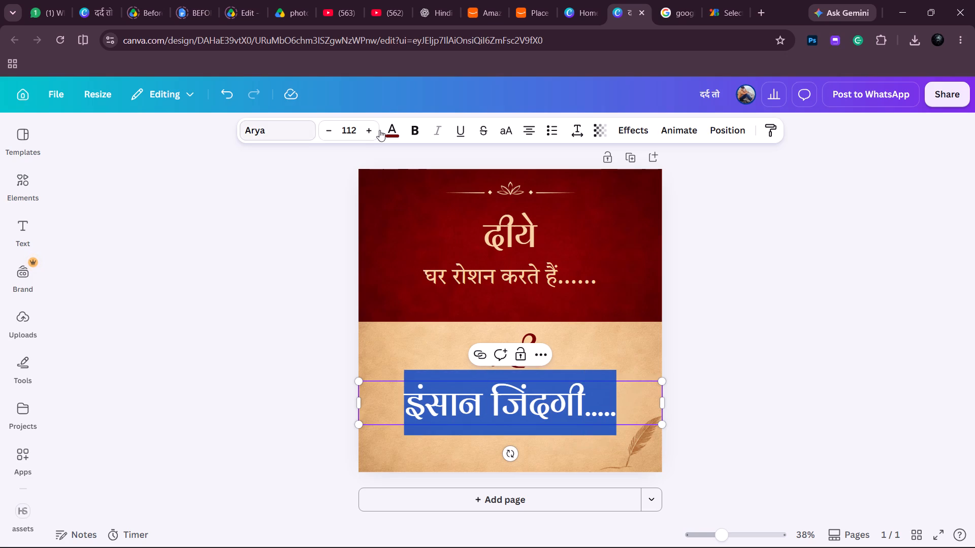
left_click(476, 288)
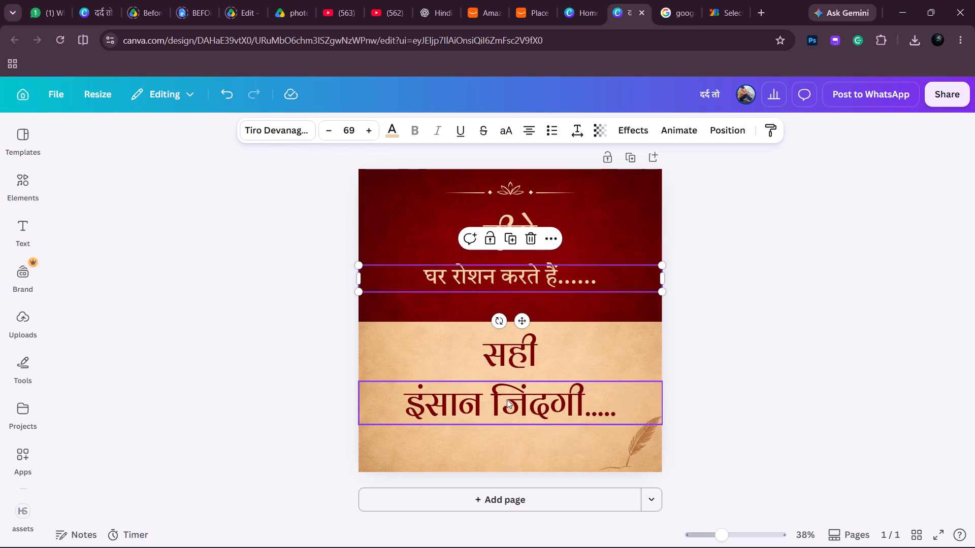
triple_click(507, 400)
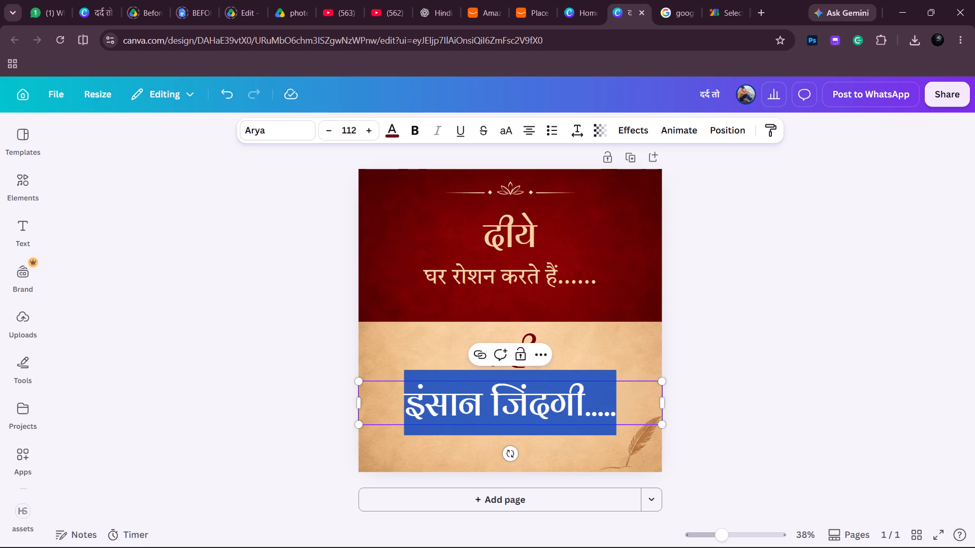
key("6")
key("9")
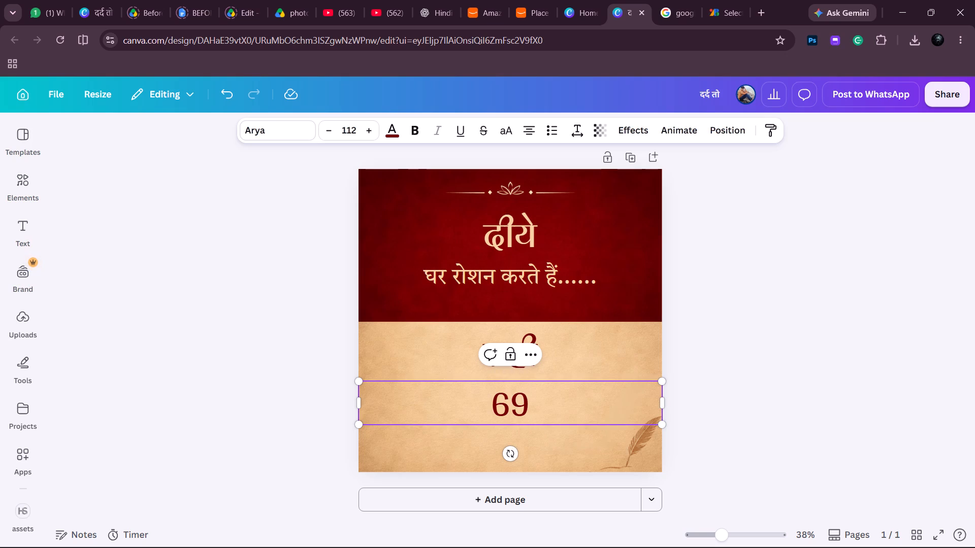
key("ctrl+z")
Style the "इंसान जिंदगी....." line at font size 69 in Tiro Devanagari Hindi Regular.
left_click(347, 123)
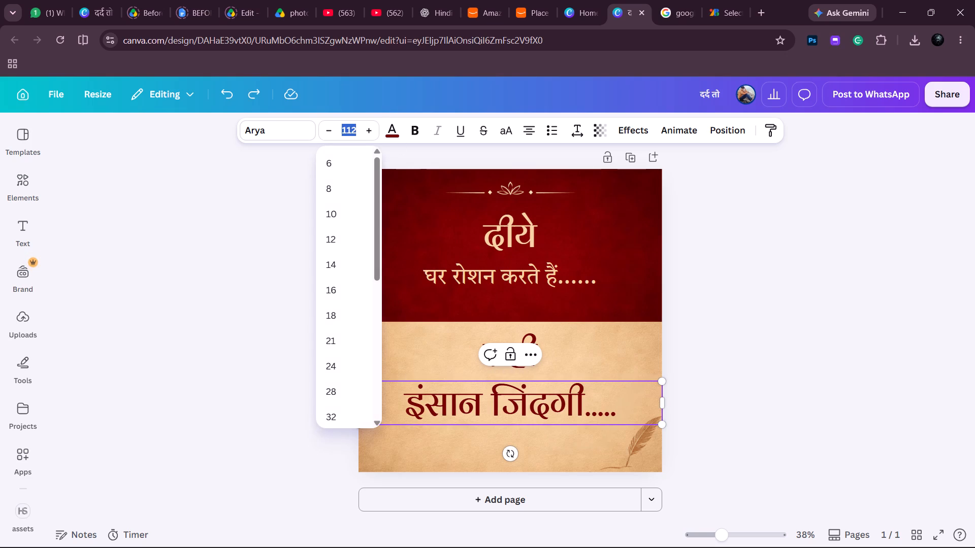
key("6")
key("9")
key("Return")
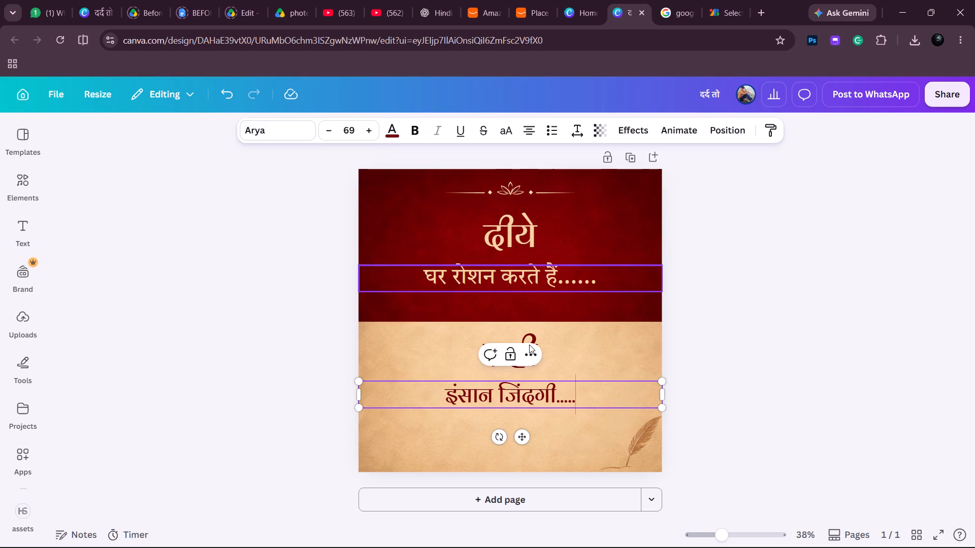
triple_click(542, 399)
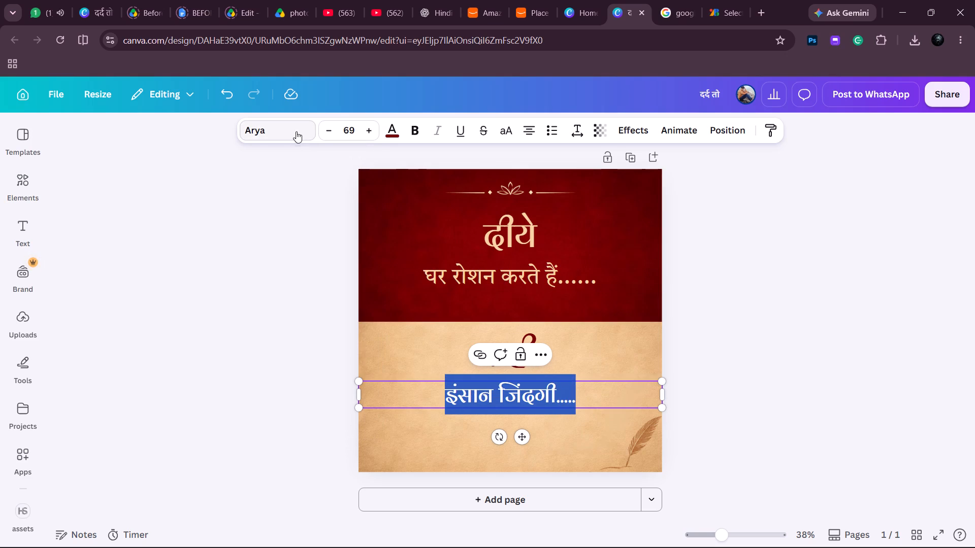
left_click(296, 131)
left_click(165, 287)
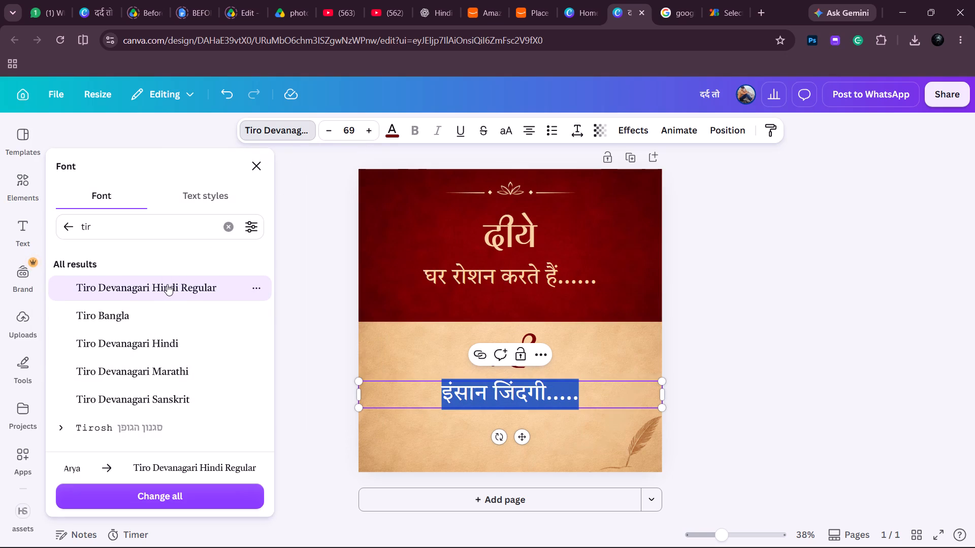
left_click(742, 328)
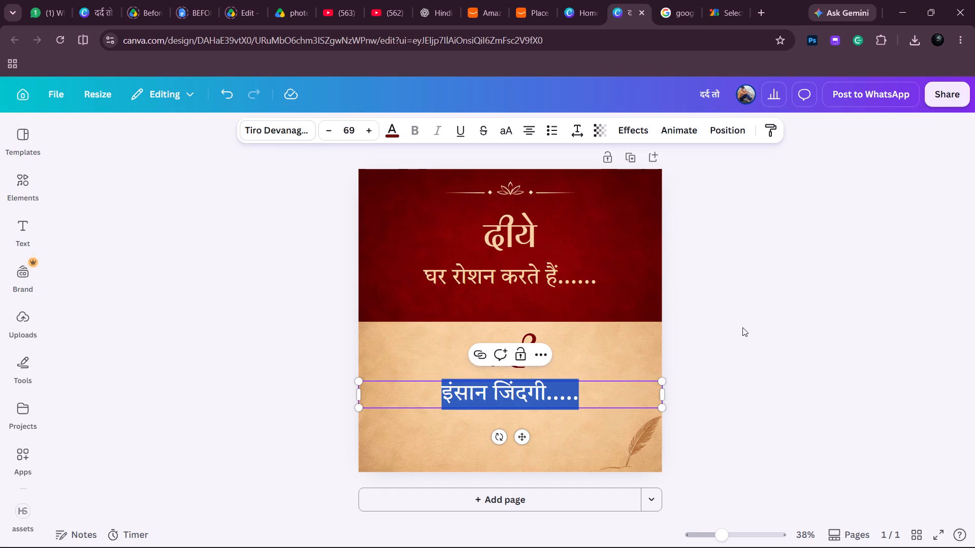
left_click(740, 327)
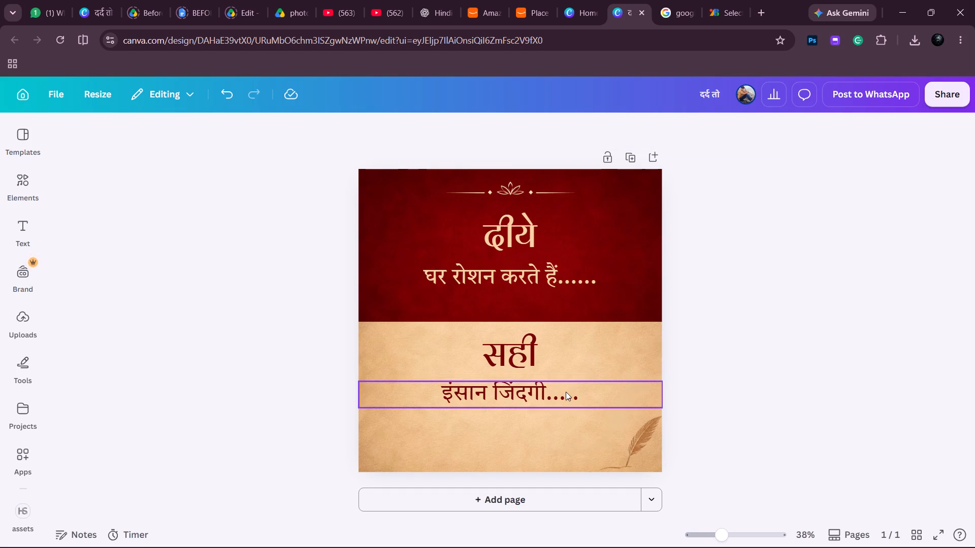
Move the "सही" heading and the "इंसान जिंदगी....." line lower on the parchment, keeping the line close beneath the heading.
left_click(566, 392)
left_click_drag(564, 397, 564, 402)
left_click(724, 320)
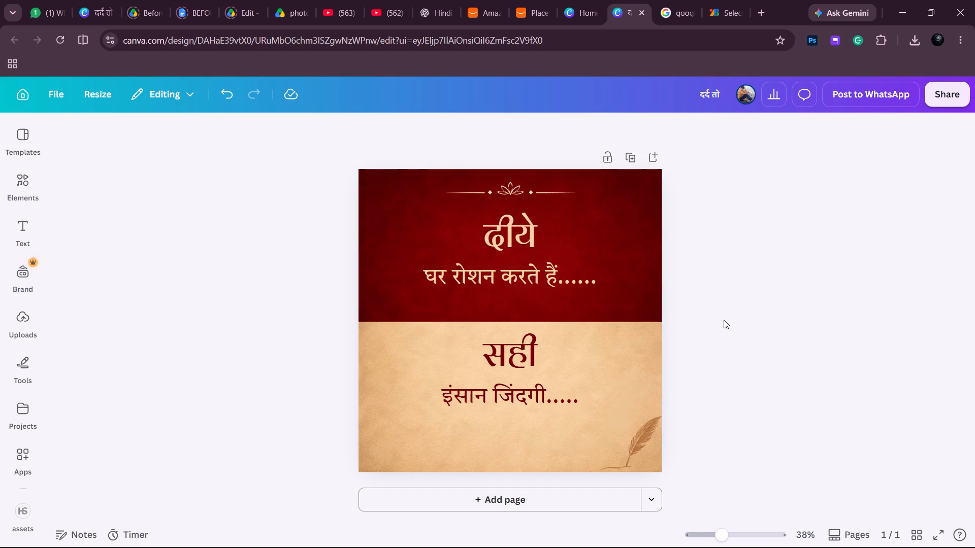
left_click(548, 400)
left_click_drag(548, 400, 548, 413)
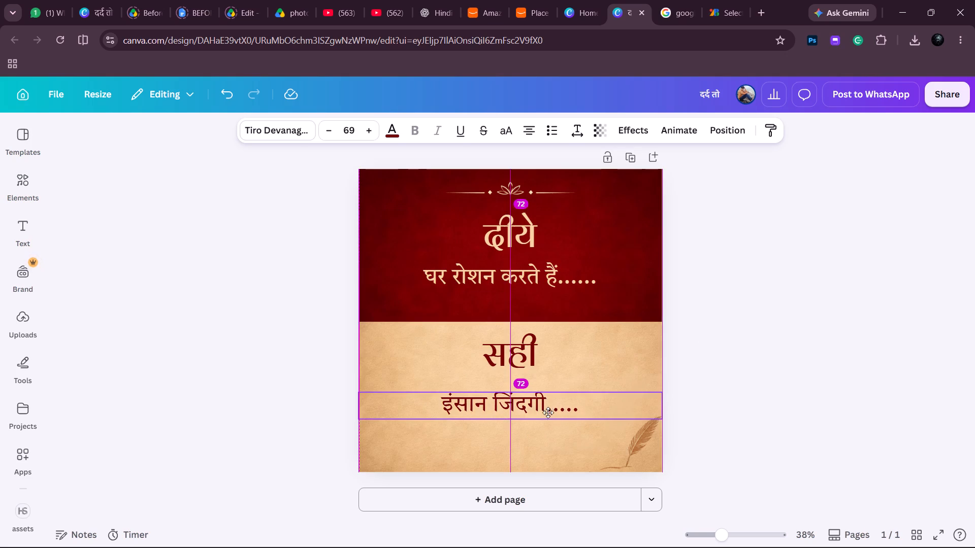
left_click_drag(548, 413, 547, 420)
left_click(533, 342)
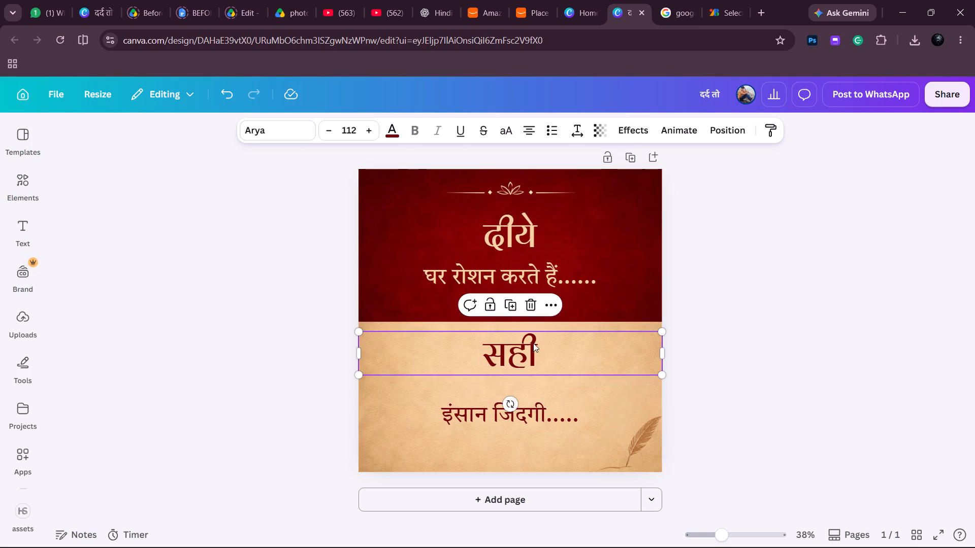
left_click_drag(535, 353, 535, 366)
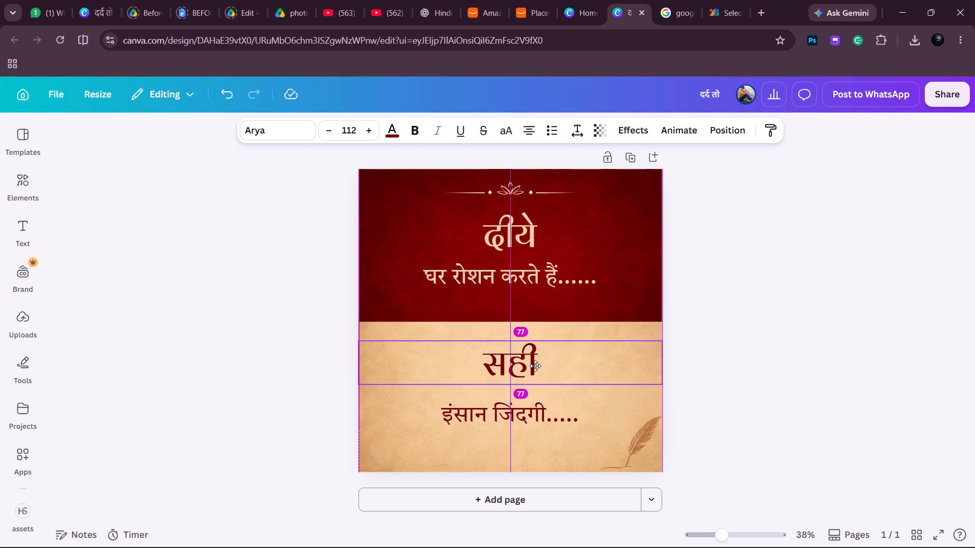
left_click_drag(535, 366, 535, 365)
left_click(740, 310)
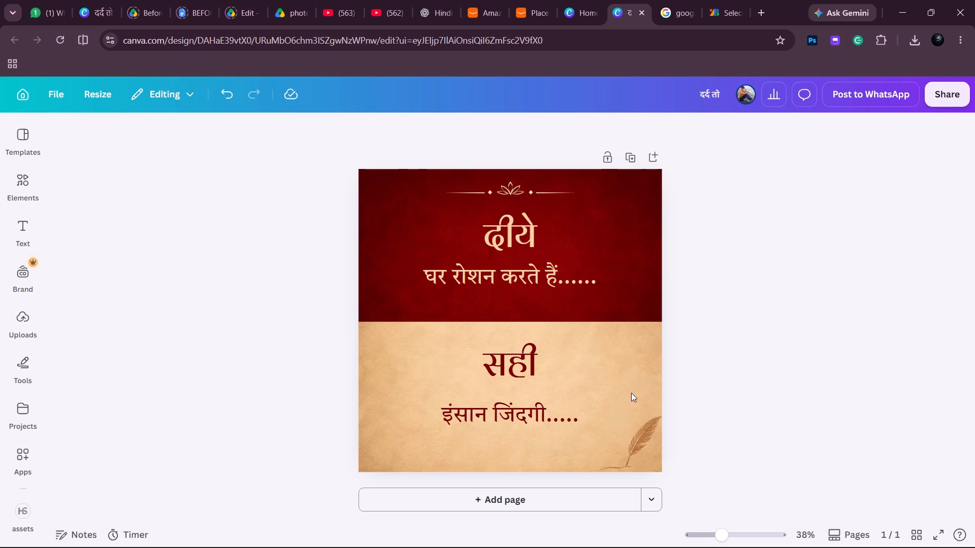
left_click(594, 418)
left_click_drag(580, 418, 580, 410)
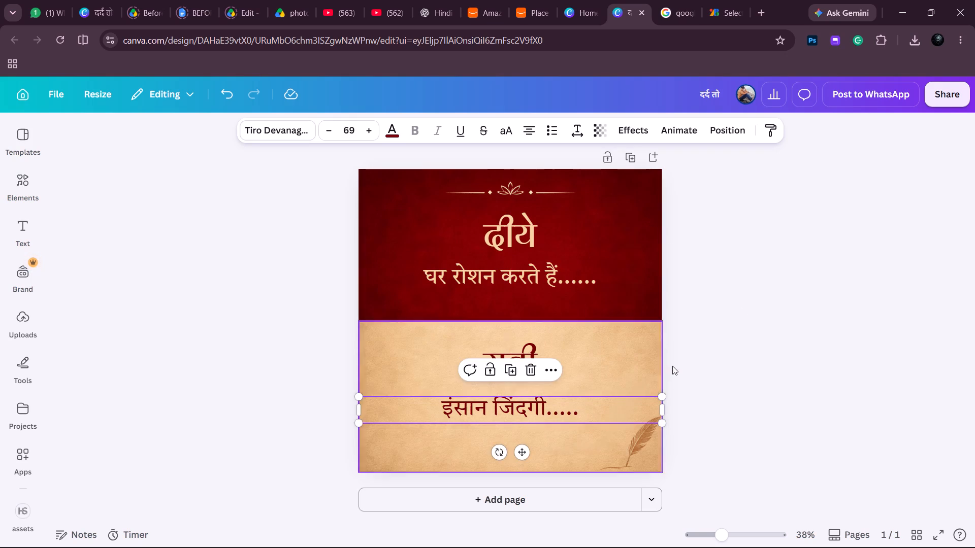
left_click(708, 335)
Set the "इंसान जिंदगी....." line to font size 75, keeping its position.
left_click(573, 415)
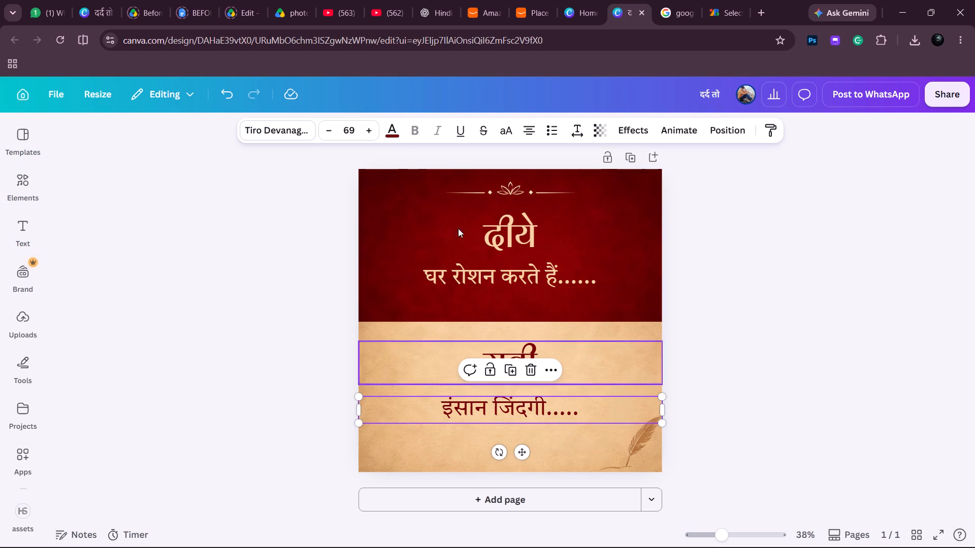
double_click(365, 132)
left_click(365, 132)
triple_click(365, 132)
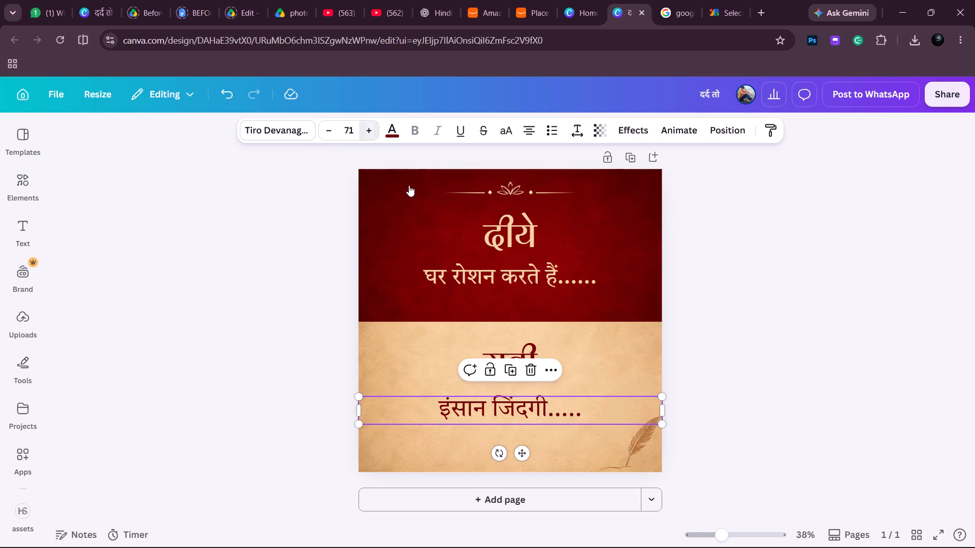
left_click(542, 415)
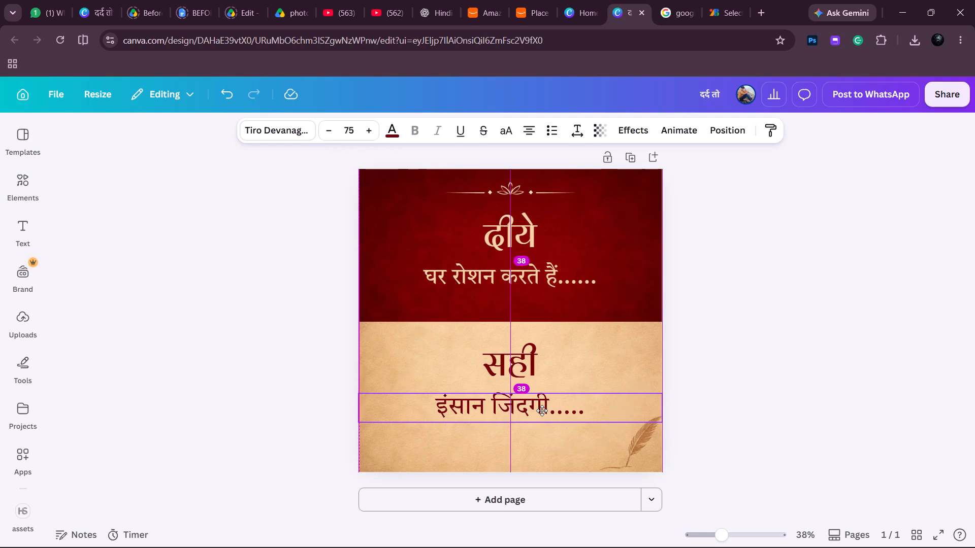
key("ctrl+z")
Set the "सही" heading to font size 127.
left_click(542, 349)
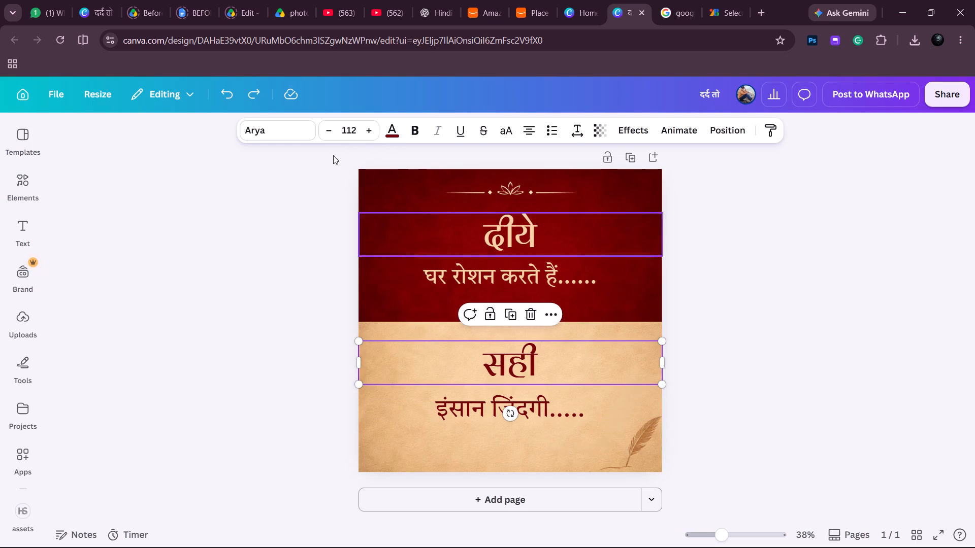
triple_click(363, 130)
double_click(363, 131)
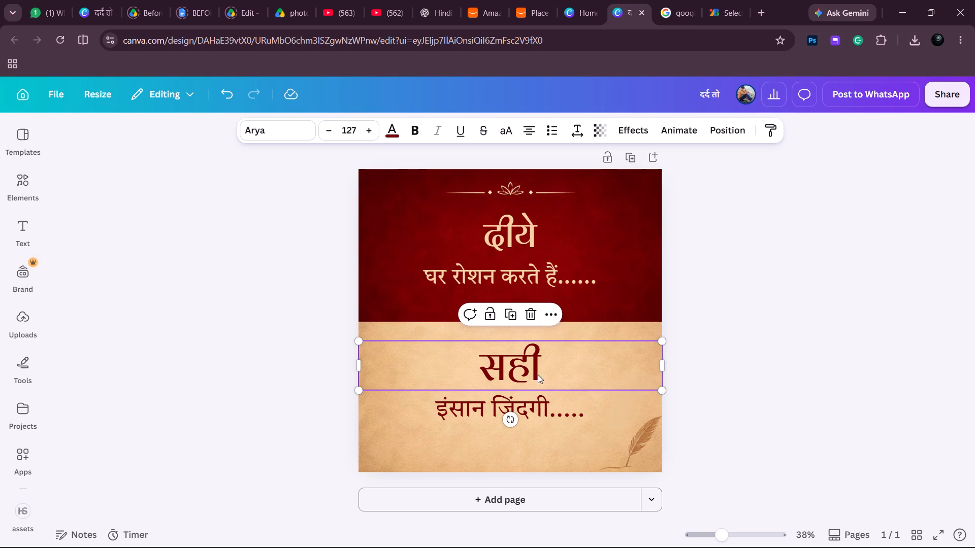
left_click(763, 311)
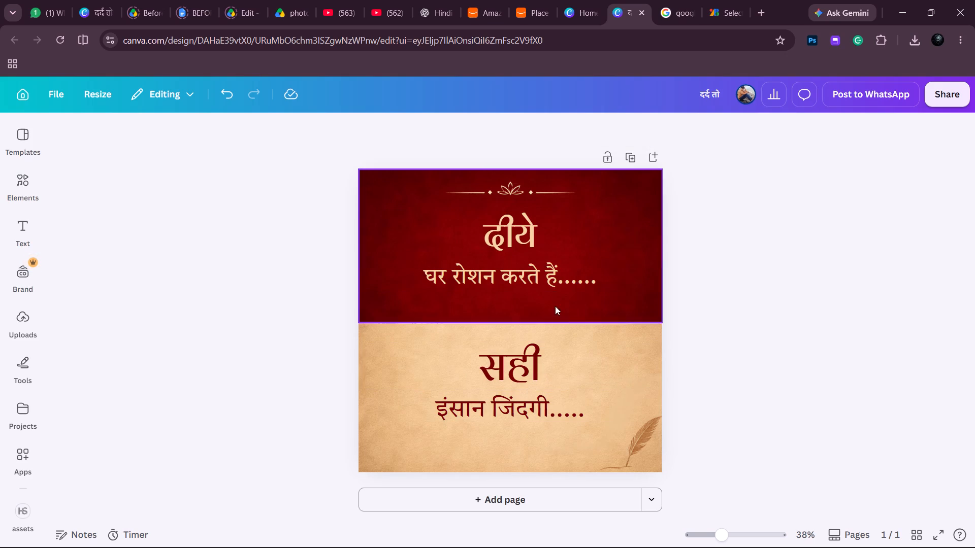
Duplicate the "दीये" heading, place the copy below the "घर रोशन करते हैं......" line and replace its text with a hyphen.
left_click(546, 283)
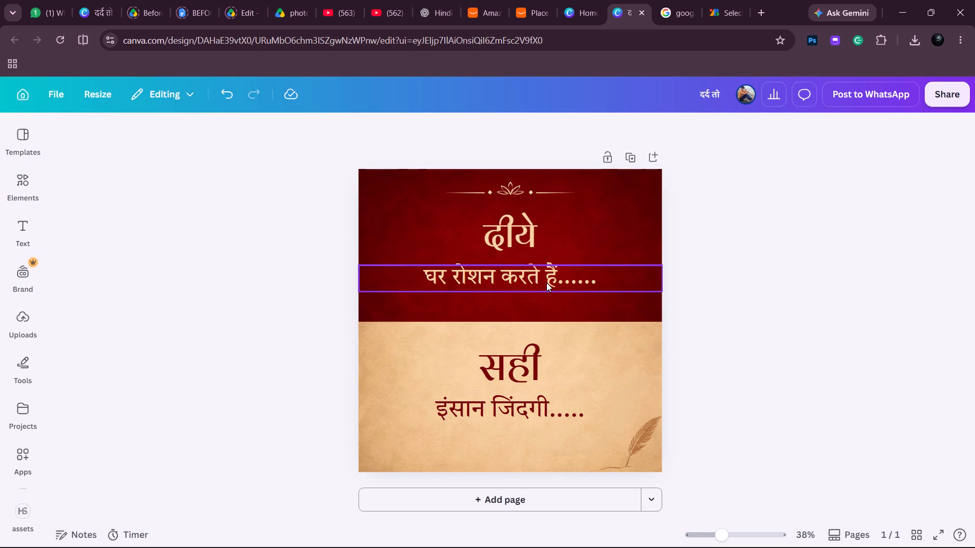
key("ctrl+c")
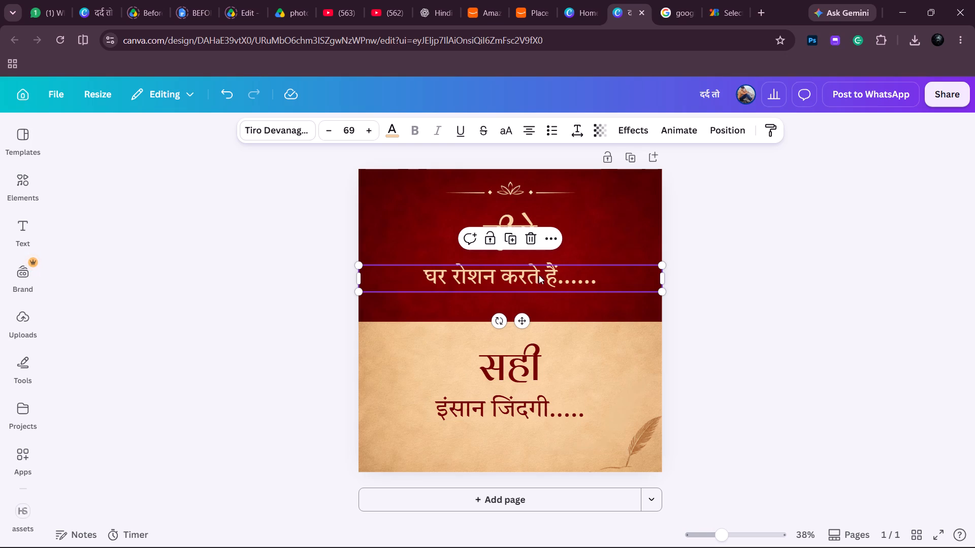
left_click(518, 220)
key("ctrl+c")
key("ctrl+v")
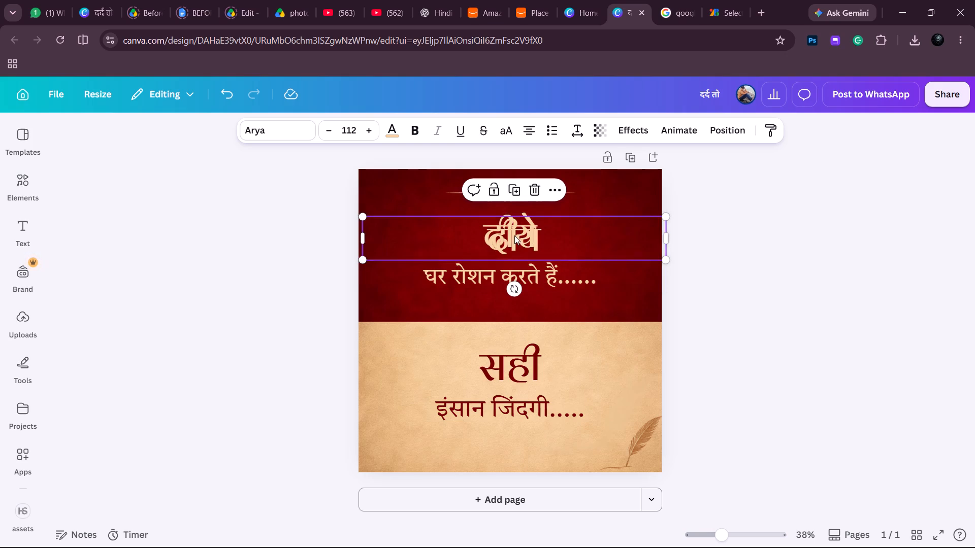
left_click_drag(521, 237, 521, 303)
double_click(521, 304)
key("minus")
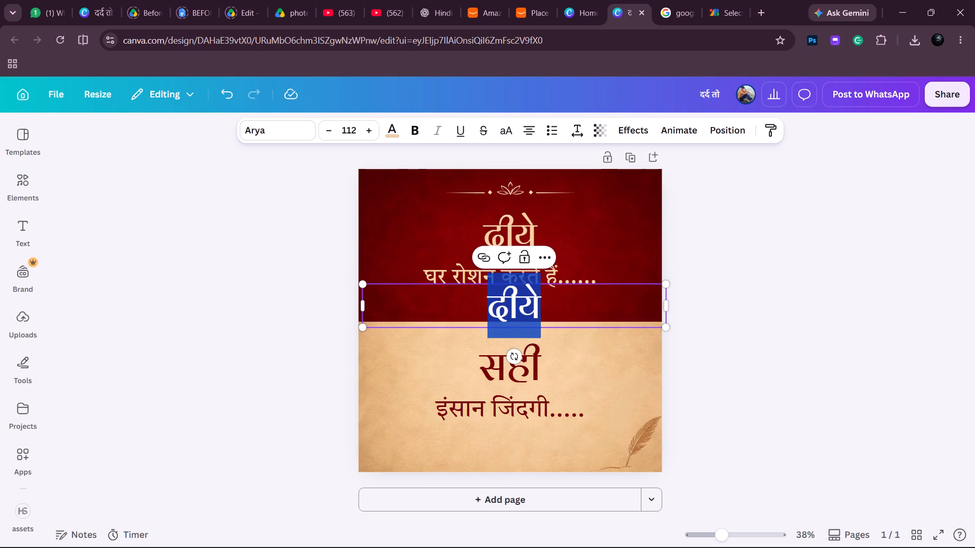
Translate "agyat" to Hindi in Google Translate and paste अज्ञात after the hyphen in the new text box.
left_click(684, 0)
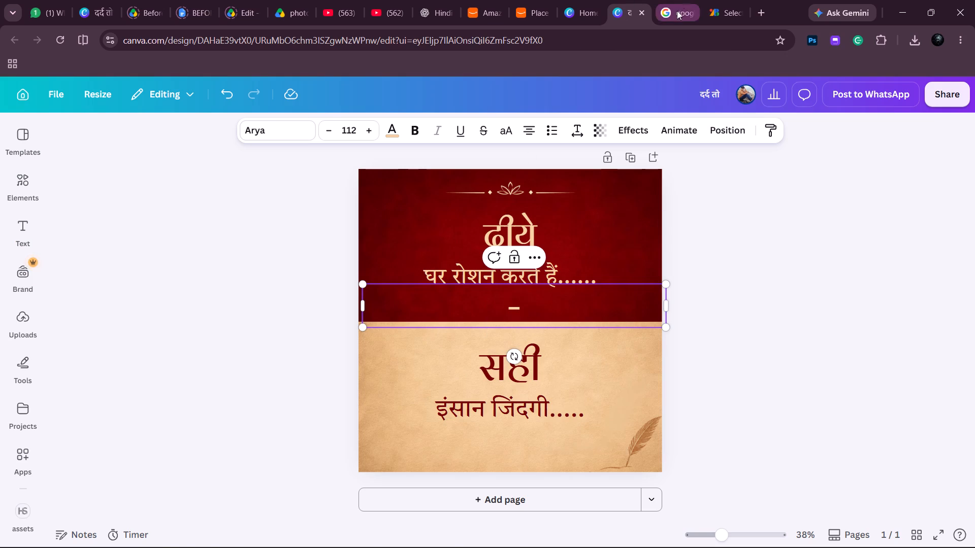
double_click(241, 235)
type("agyat")
left_click(376, 297)
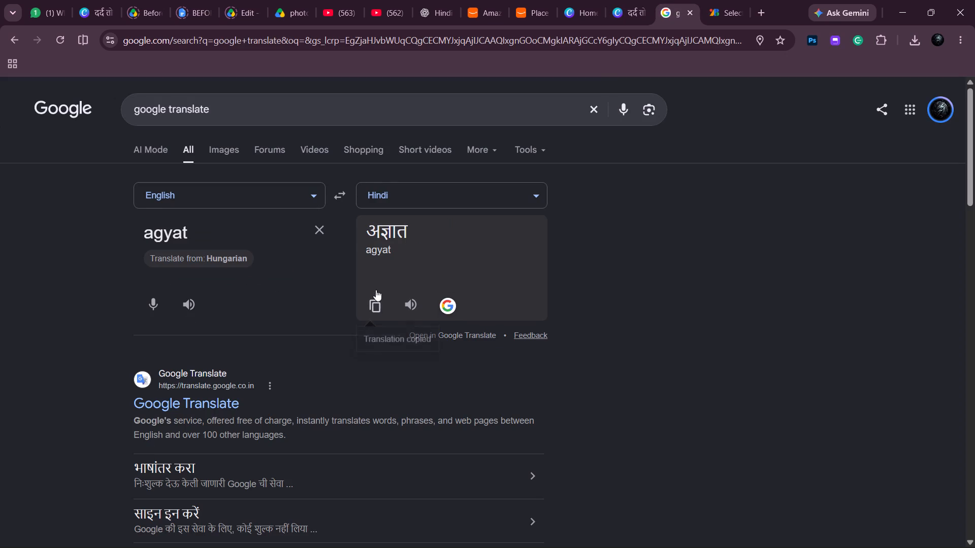
left_click(623, 0)
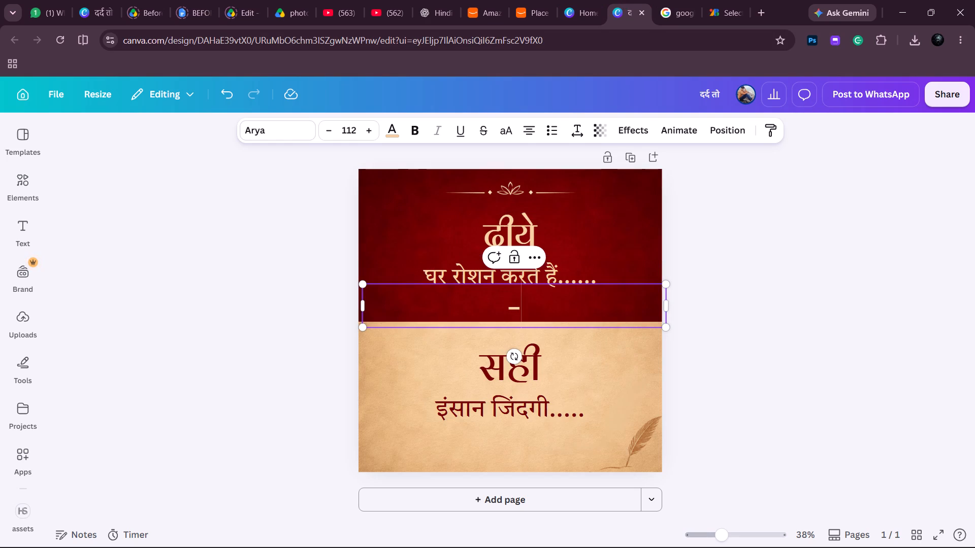
key("ctrl+v")
Reduce the "-अज्ञात" credit to font size 54 and centre it at the bottom edge of the red half.
left_click_drag(326, 132, 322, 132)
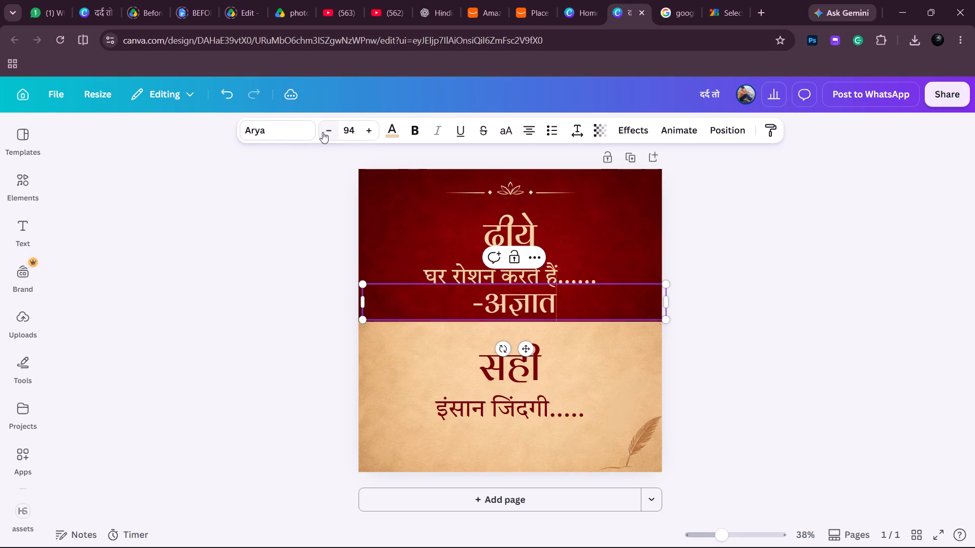
left_click_drag(322, 132, 321, 132)
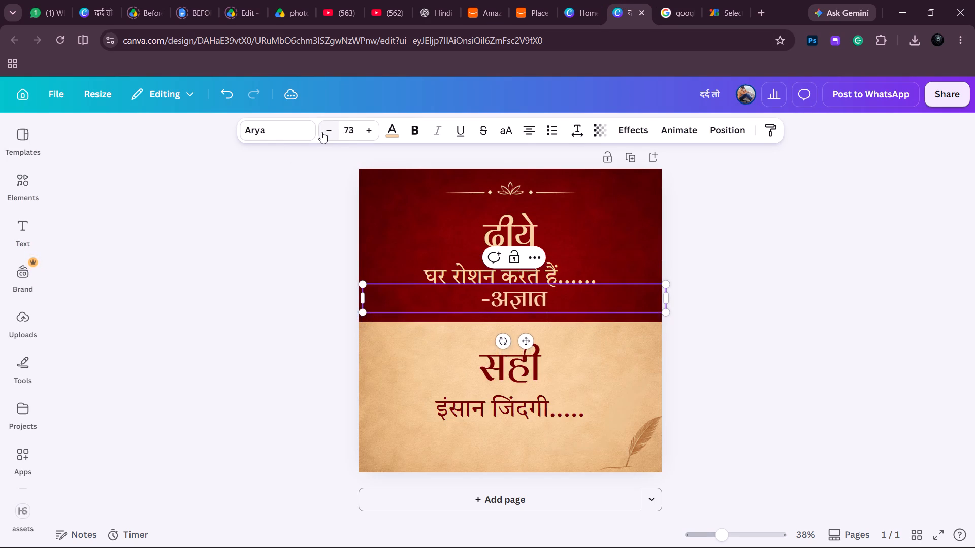
left_click_drag(321, 132, 320, 132)
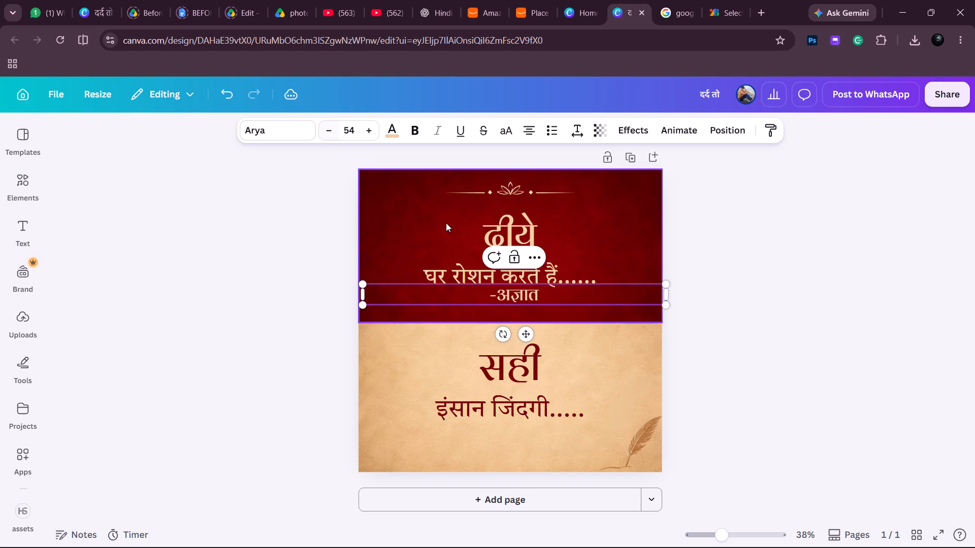
left_click_drag(527, 336, 526, 351)
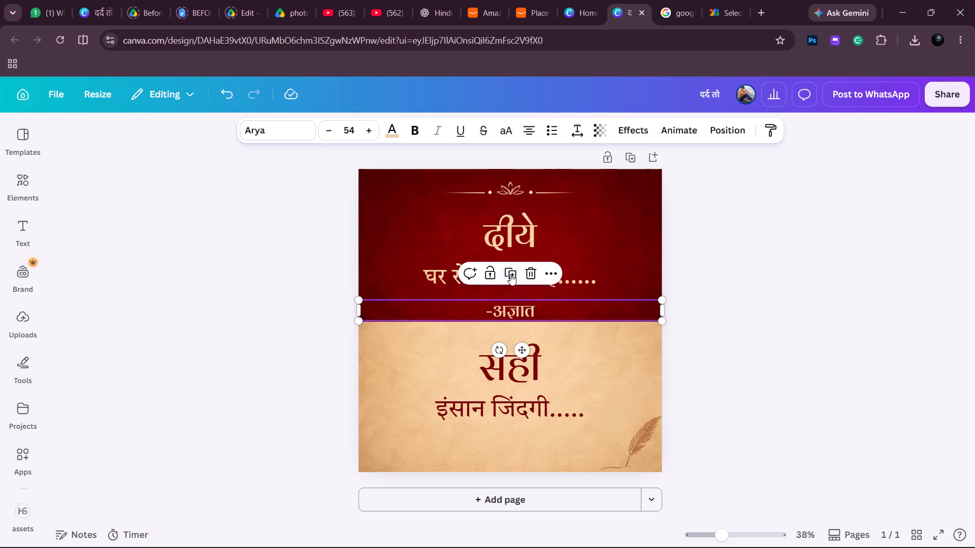
Move the "घर रोशन करते हैं......" line slightly up towards the "दीये" heading.
left_click(450, 272)
left_click_drag(523, 326, 522, 321)
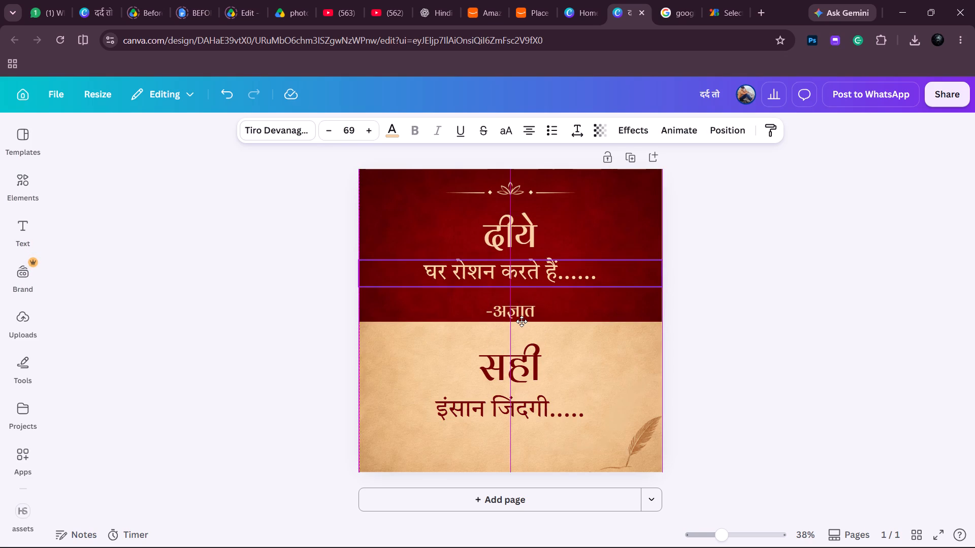
left_click_drag(522, 321, 522, 320)
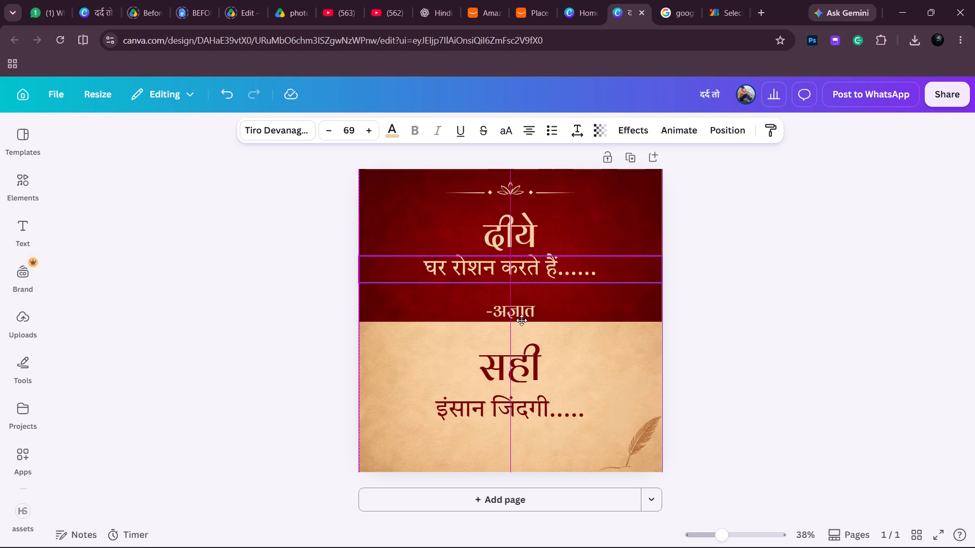
left_click_drag(522, 320, 522, 321)
Move the lotus divider up, closer to the top edge of the red half.
left_click(522, 196)
left_click(521, 193)
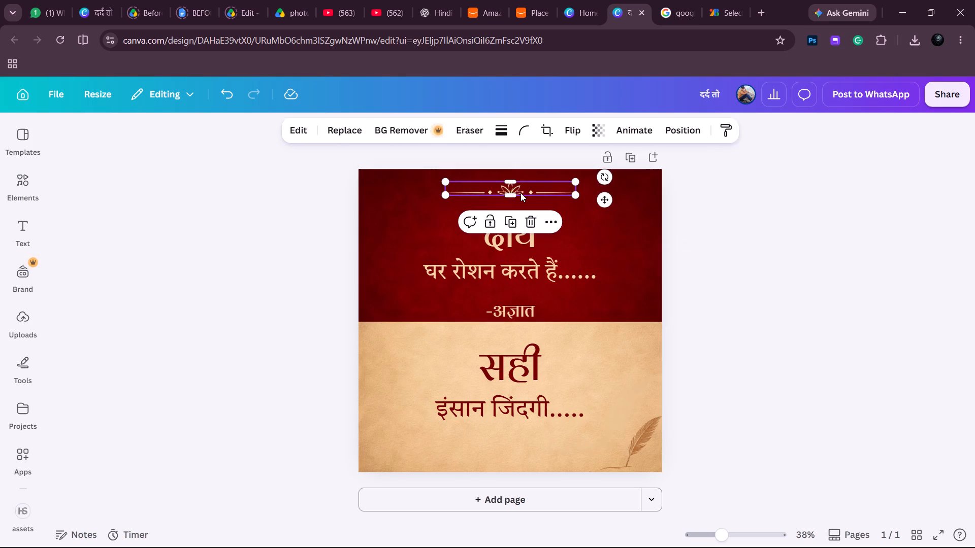
left_click_drag(599, 198, 599, 197)
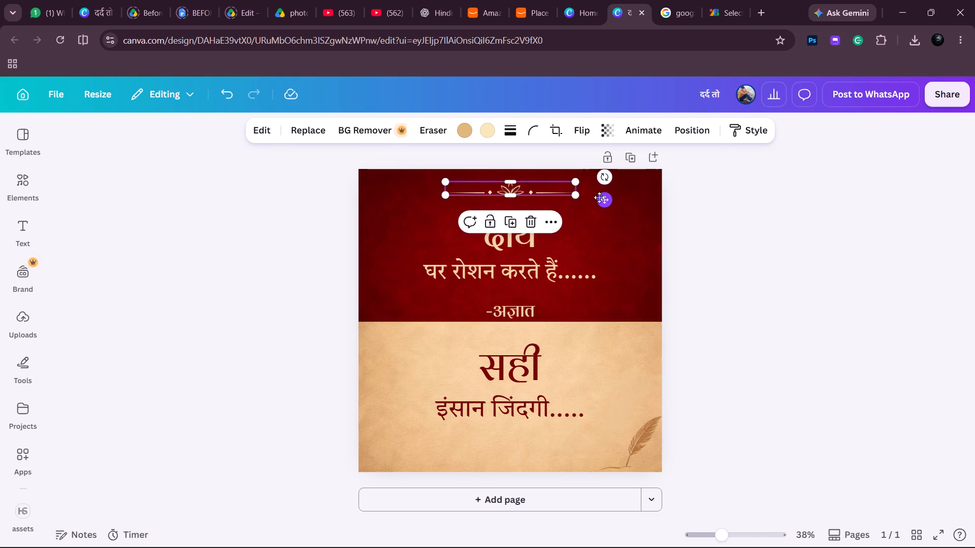
left_click_drag(599, 197, 599, 192)
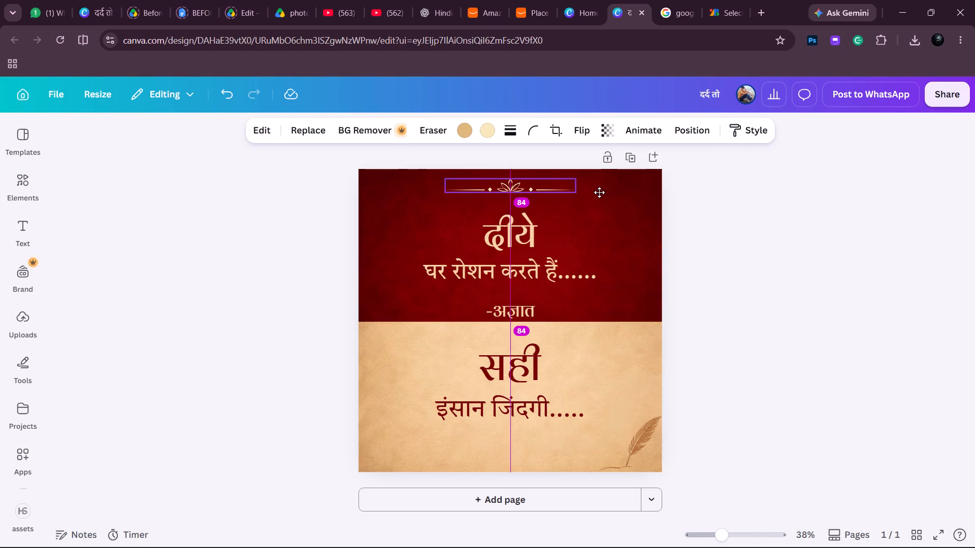
left_click_drag(599, 192, 599, 191)
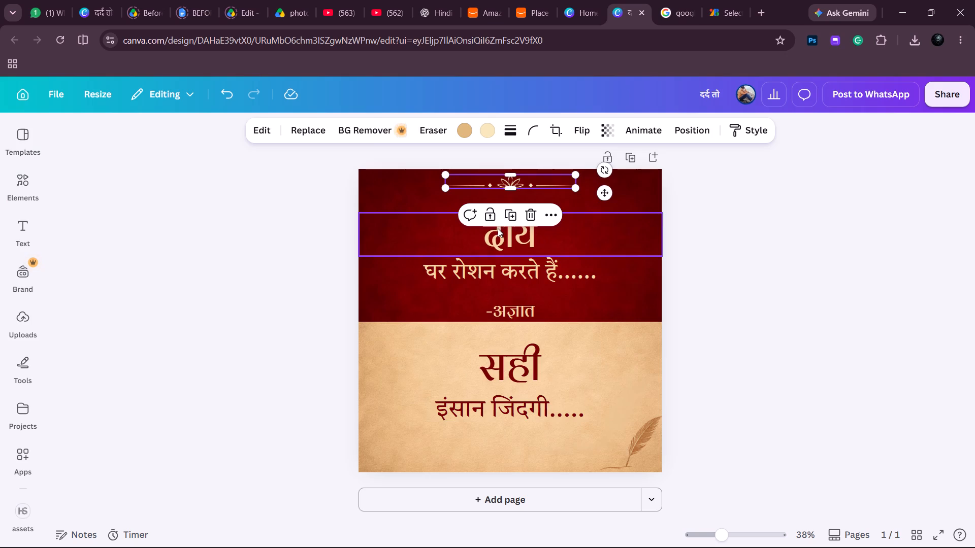
Move the "दीये" heading and the "घर रोशन करते हैं......" line slightly up beneath the lotus divider.
left_click(498, 228)
left_click_drag(564, 235, 564, 228)
left_click(549, 272)
left_click_drag(556, 272, 557, 266)
left_click(748, 241)
Reduce the "-अज्ञात" credit to font size 45.
left_click(529, 313)
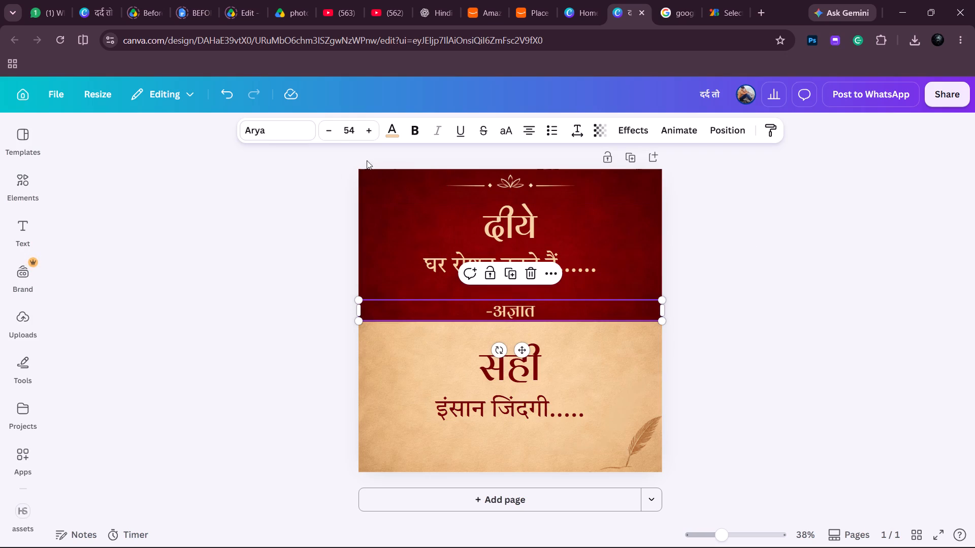
triple_click(327, 134)
triple_click(327, 134)
triple_click(327, 134)
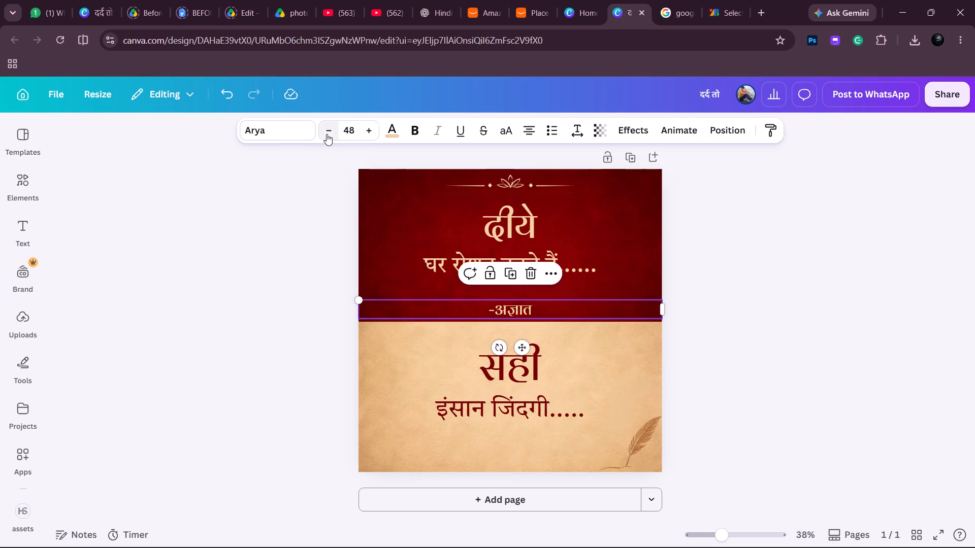
Delete the hyphen in front of "अज्ञात".
double_click(493, 308)
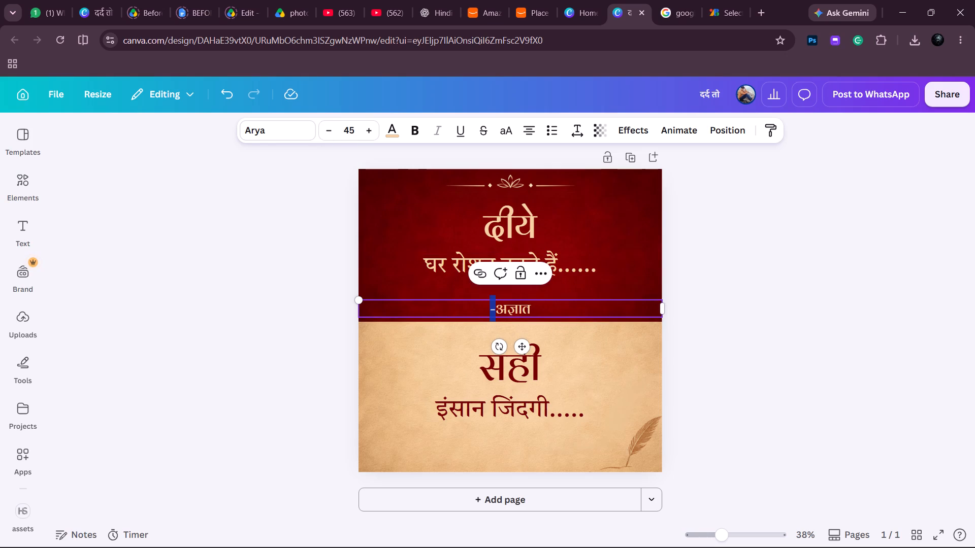
left_click(496, 308)
key("BackSpace")
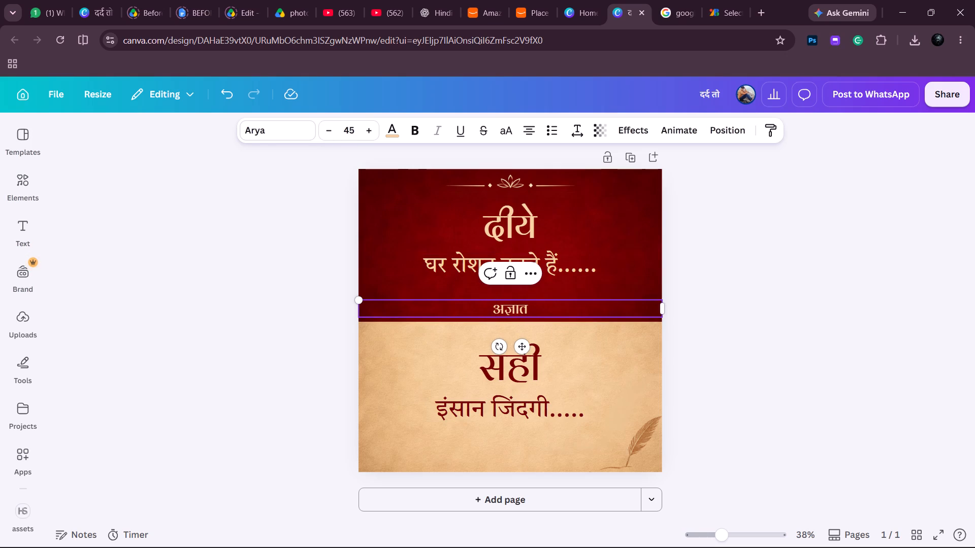
Insert a hyphen followed by a space in front of "अज्ञात" in the credit line.
key("shift+asciitilde")
key("BackSpace")
key("grave")
key("BackSpace")
key("shift+asciitilde")
key("space")
left_click(771, 283)
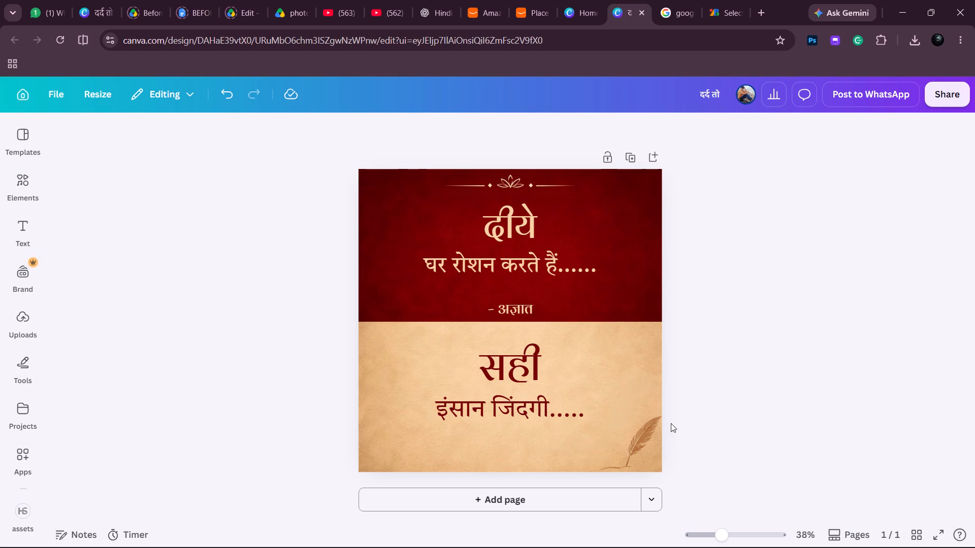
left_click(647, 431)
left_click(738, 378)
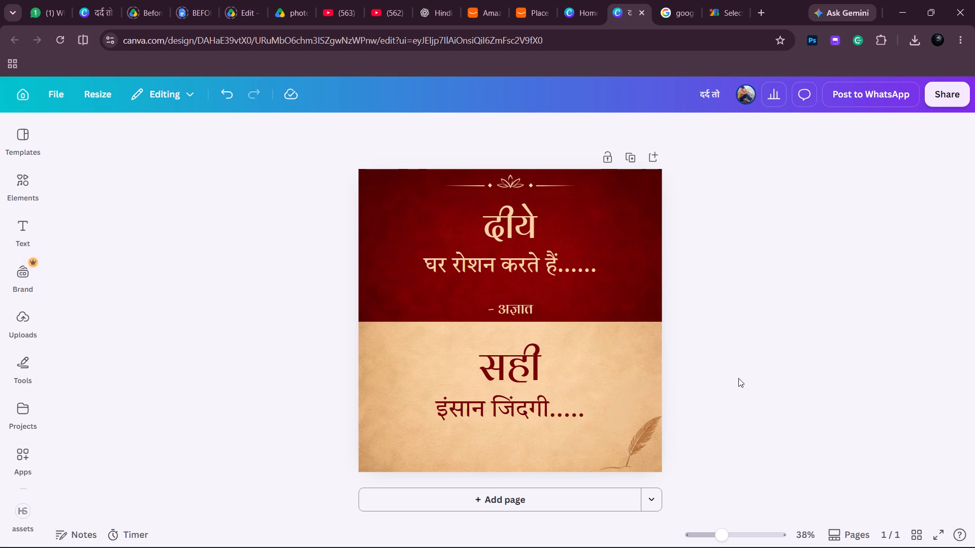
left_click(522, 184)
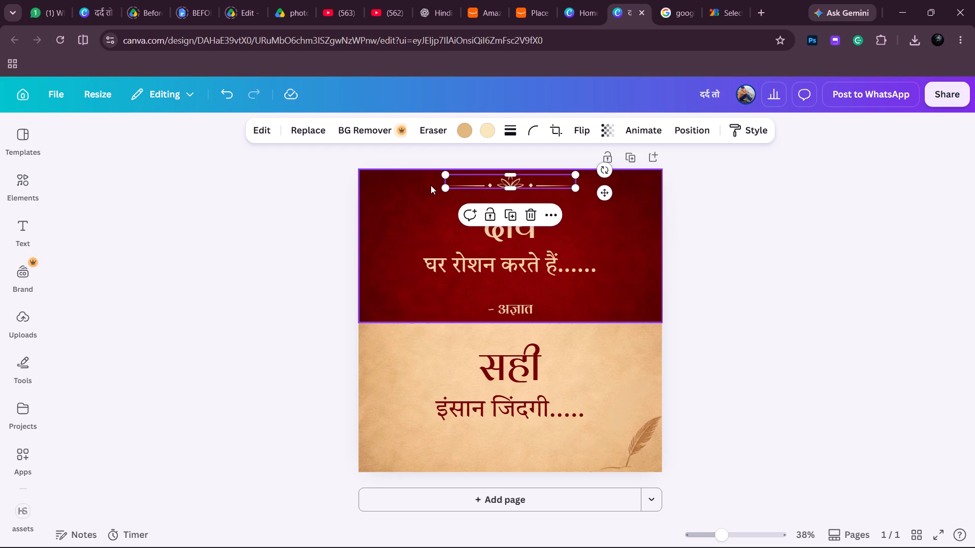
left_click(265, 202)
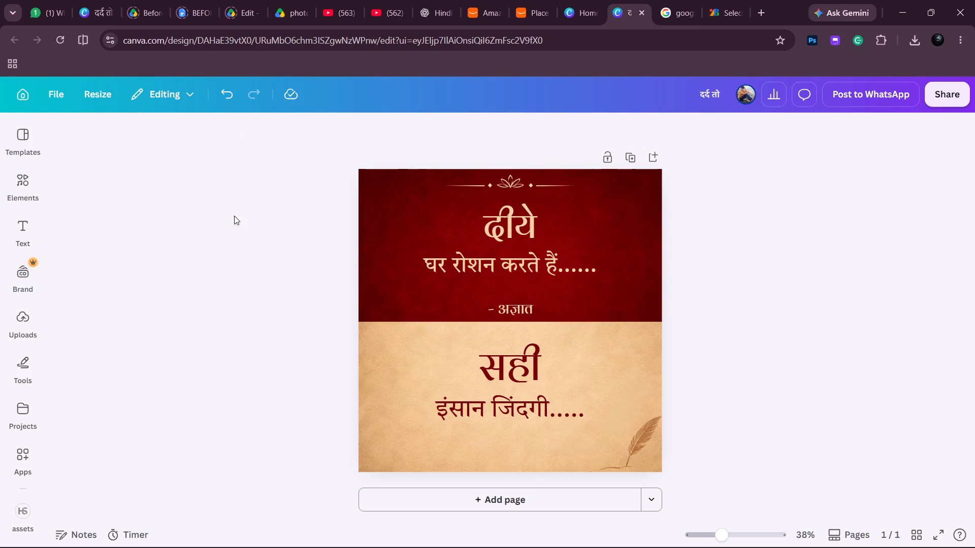
Upload the round black-and-white "हिन्दी परिषद" logo, "WhatsApp Image 2026-10-02 at 15.45.20.jpeg", from the Downloads folder.
left_click(35, 324)
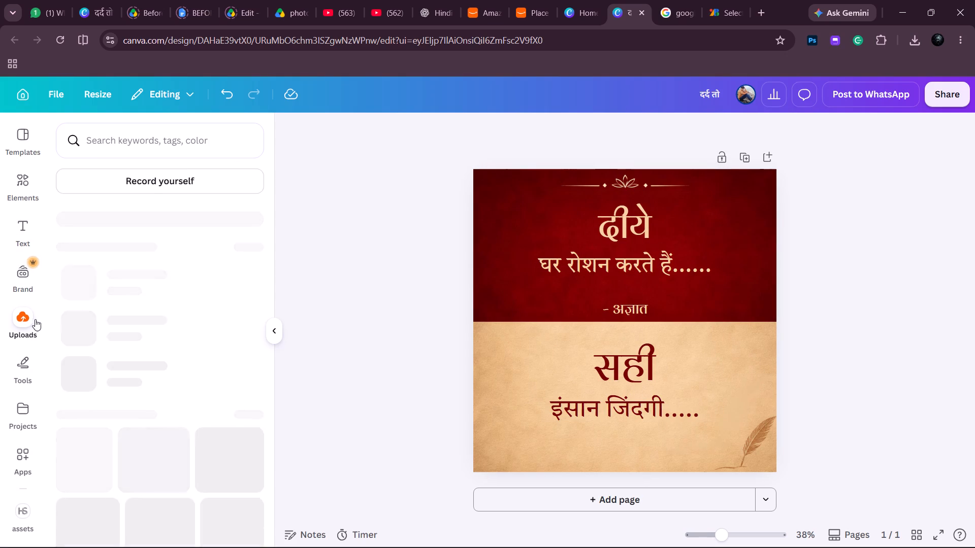
left_click(154, 176)
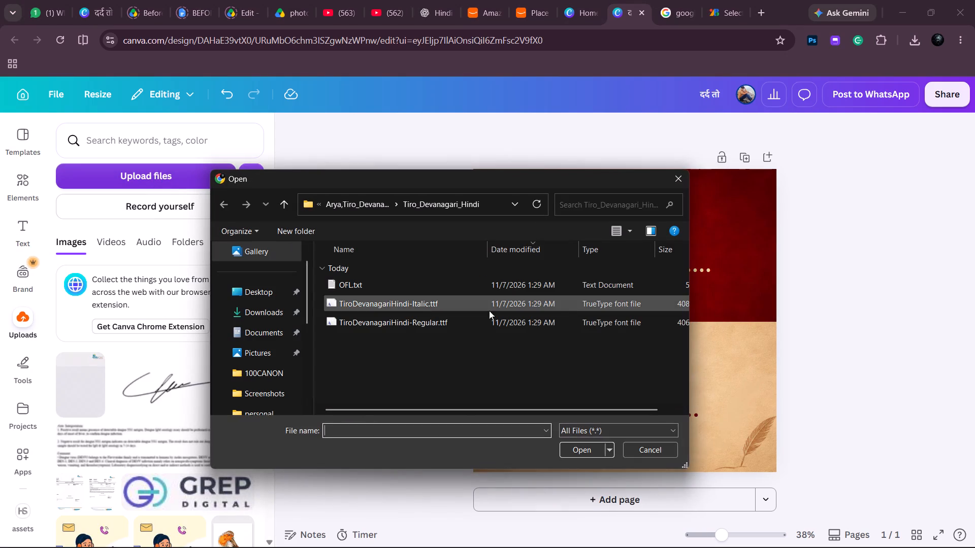
left_click(278, 310)
scroll(568, 327, "down", 4)
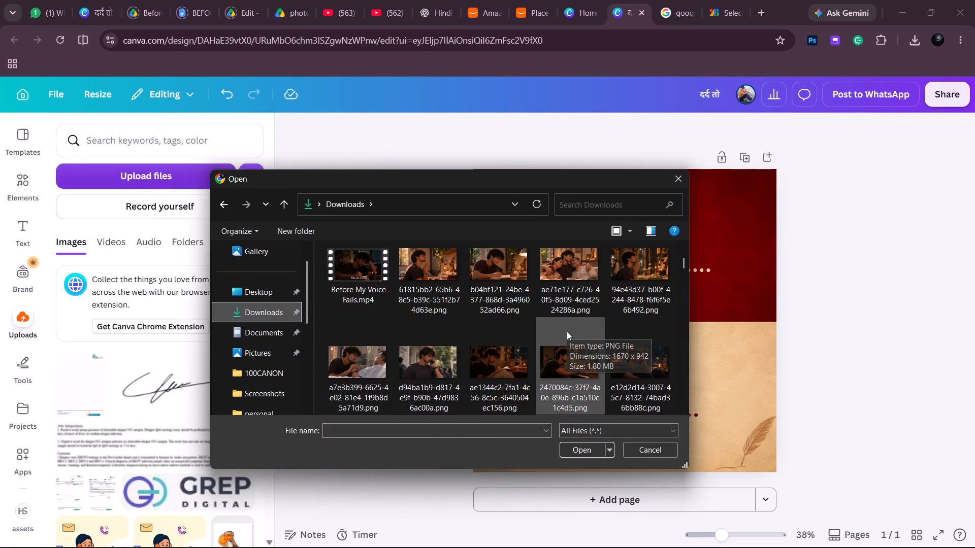
scroll(567, 331, "down", 17)
scroll(564, 329, "down", 7)
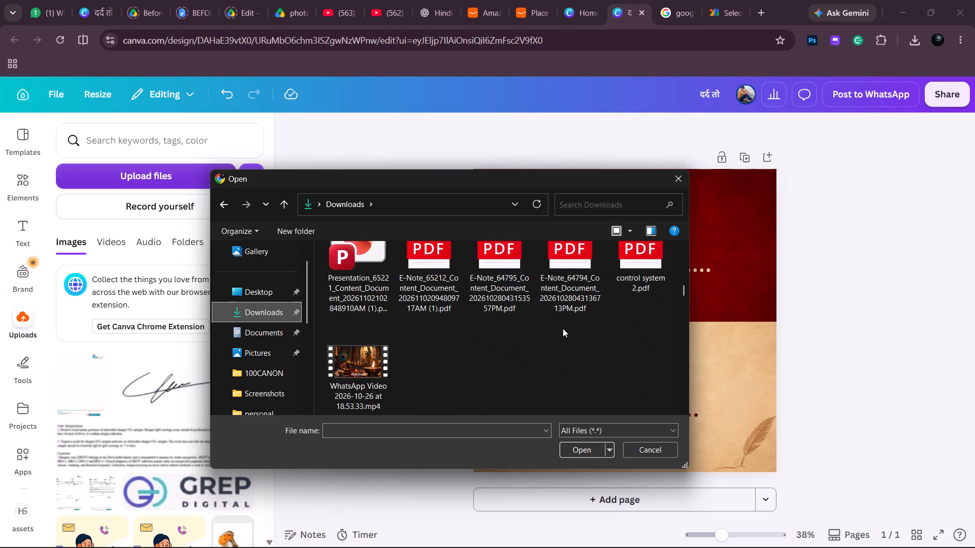
scroll(563, 328, "down", 2)
scroll(563, 328, "up", 1)
scroll(563, 328, "down", 17)
scroll(563, 325, "down", 6)
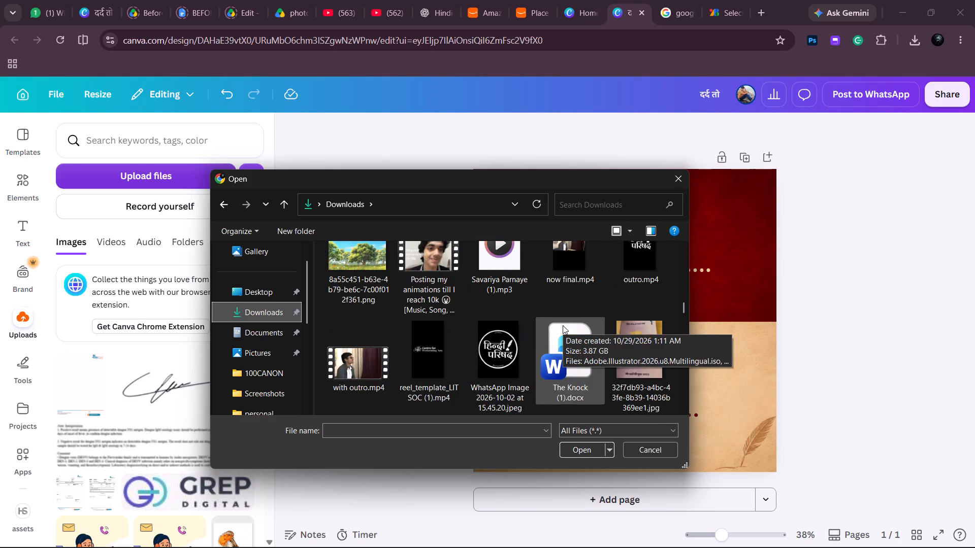
scroll(563, 325, "down", 5)
scroll(563, 325, "up", 4)
double_click(490, 284)
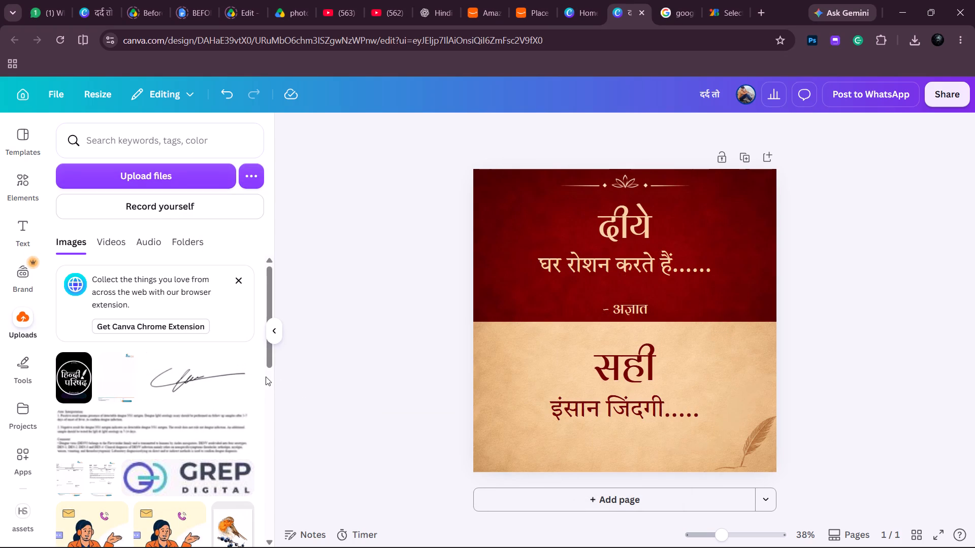
Place the uploaded "हिन्दी परिषद" logo on the design and scale it down to about 301 by 426.
left_click(81, 382)
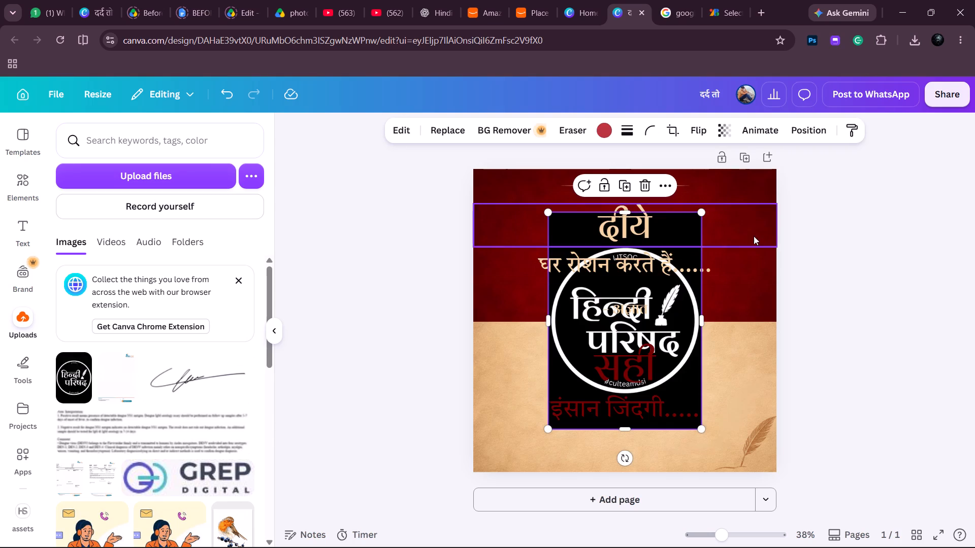
left_click_drag(703, 428, 620, 300)
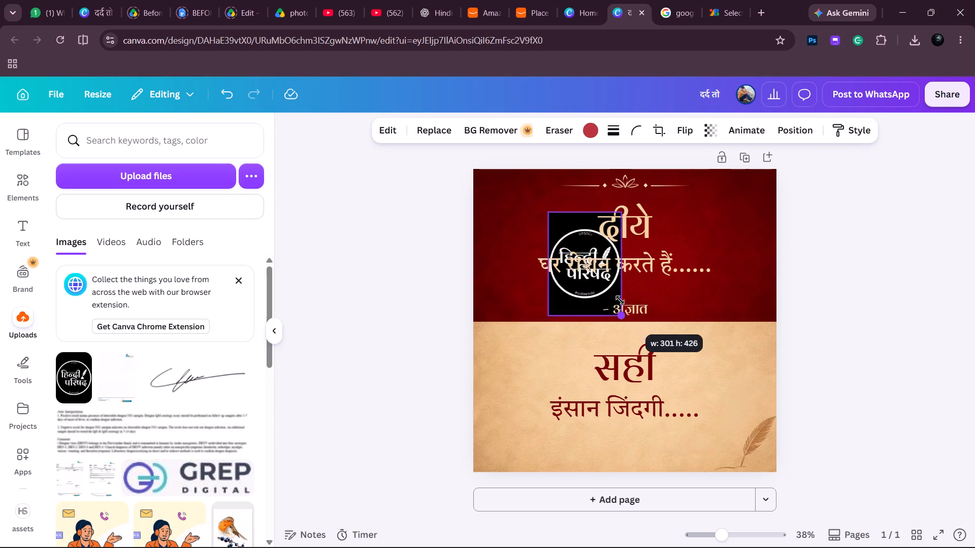
Move the "हिन्दी परिषद" logo to the design's top-right corner and scale it down to about 150 by 212.
left_click_drag(620, 300, 610, 287)
left_click_drag(573, 232, 753, 187)
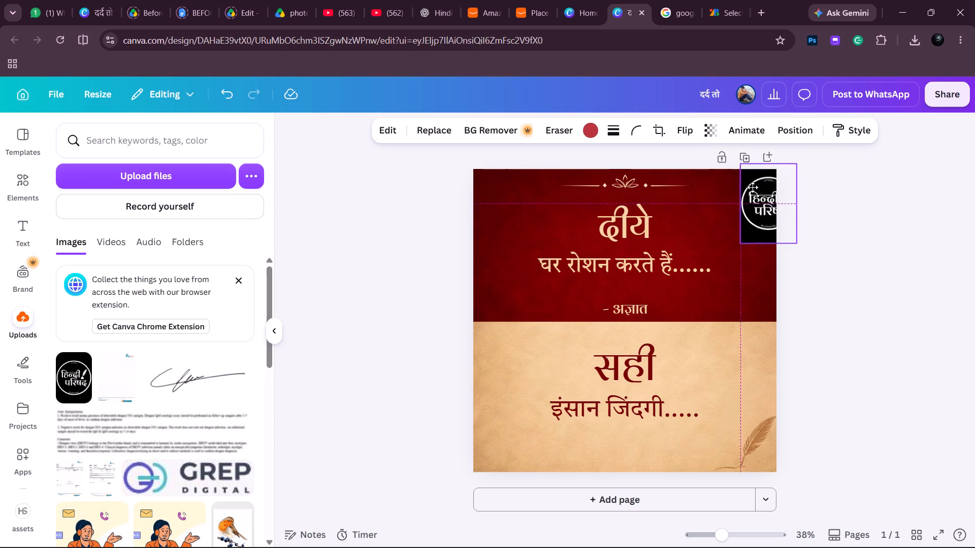
left_click_drag(753, 187, 742, 193)
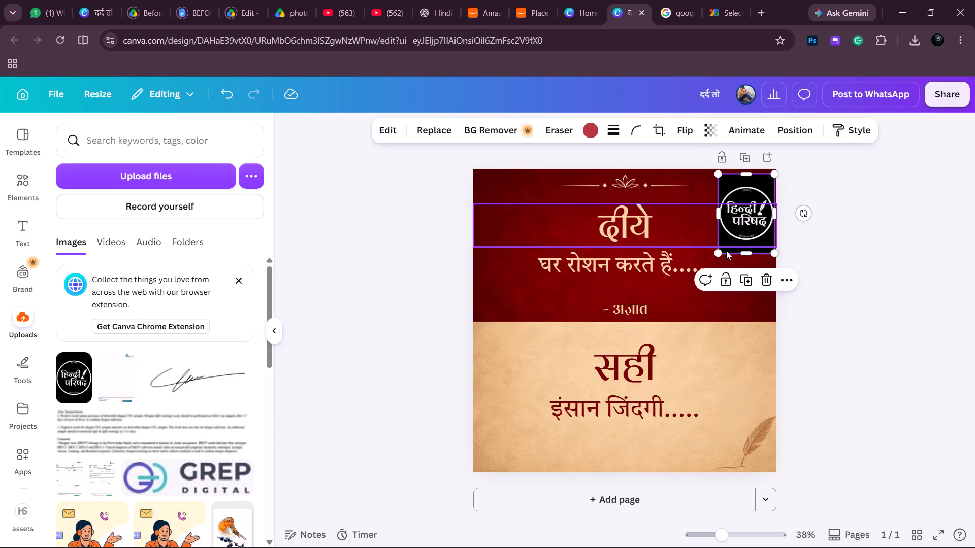
left_click_drag(719, 256, 733, 223)
Crop the lower edge of the "हिन्दी परिषद" logo slightly to trim the black area below the circle.
left_click(754, 209)
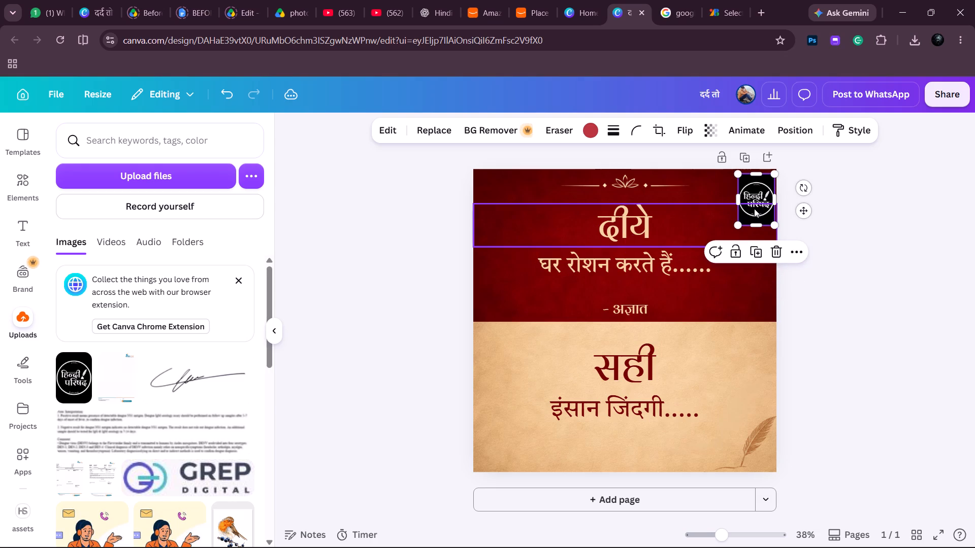
left_click_drag(758, 228, 758, 225)
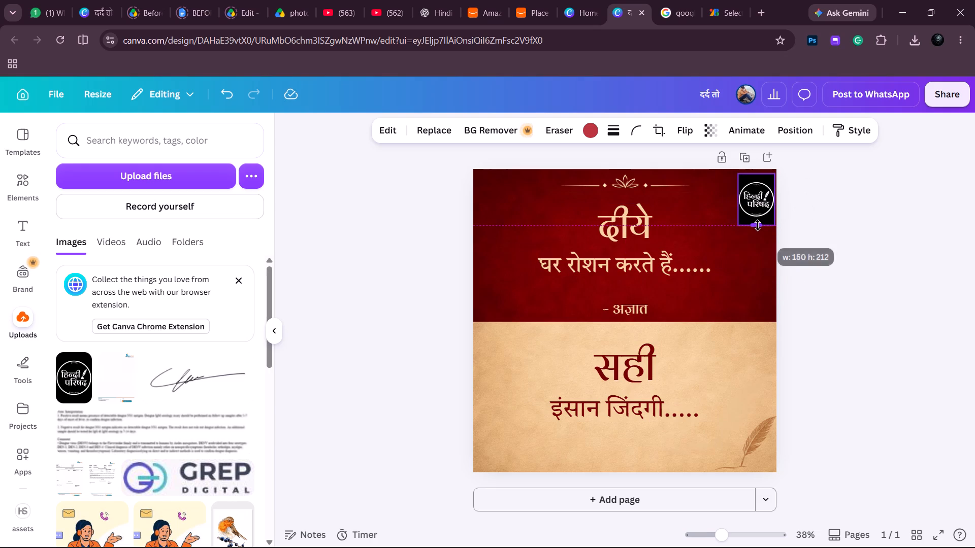
left_click_drag(758, 225, 758, 224)
left_click(758, 208)
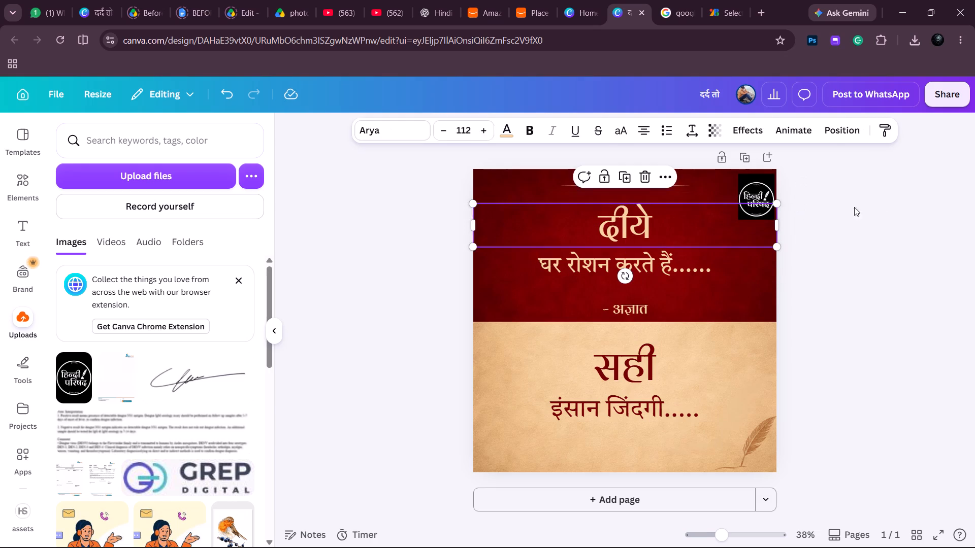
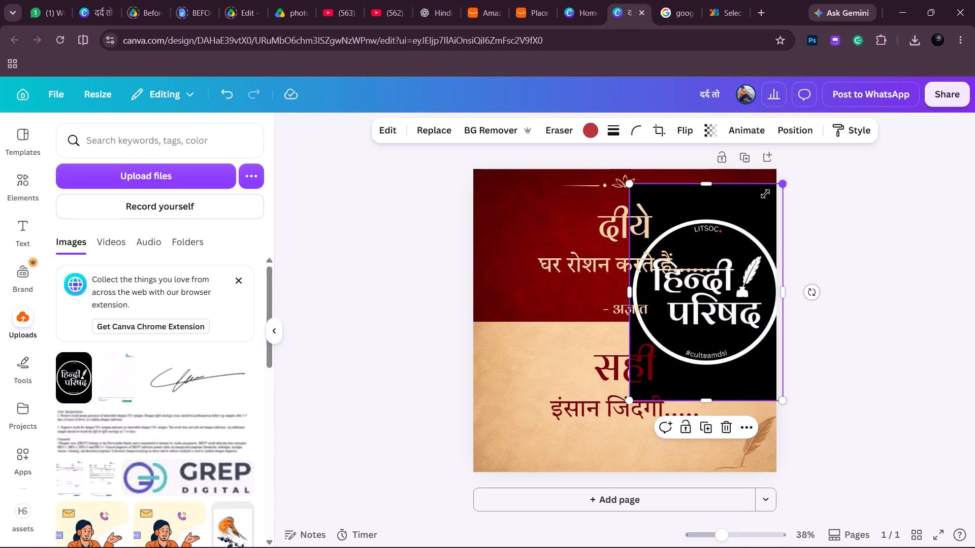
Fit the "हिन्दी परिषद" logo into the top-right corner of the design, scaled down to about 227 by 321.
left_click_drag(765, 194, 691, 294)
left_click_drag(684, 314, 744, 208)
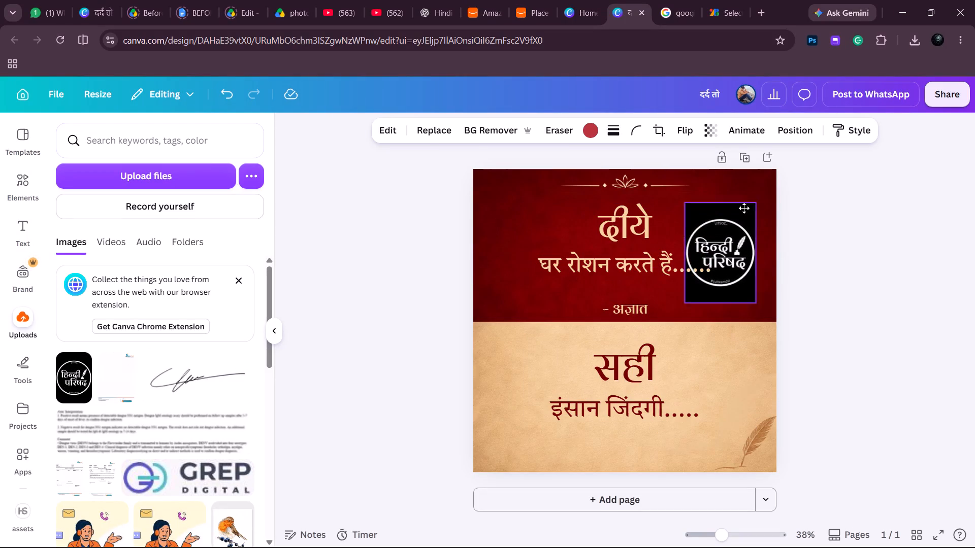
left_click_drag(744, 208, 760, 183)
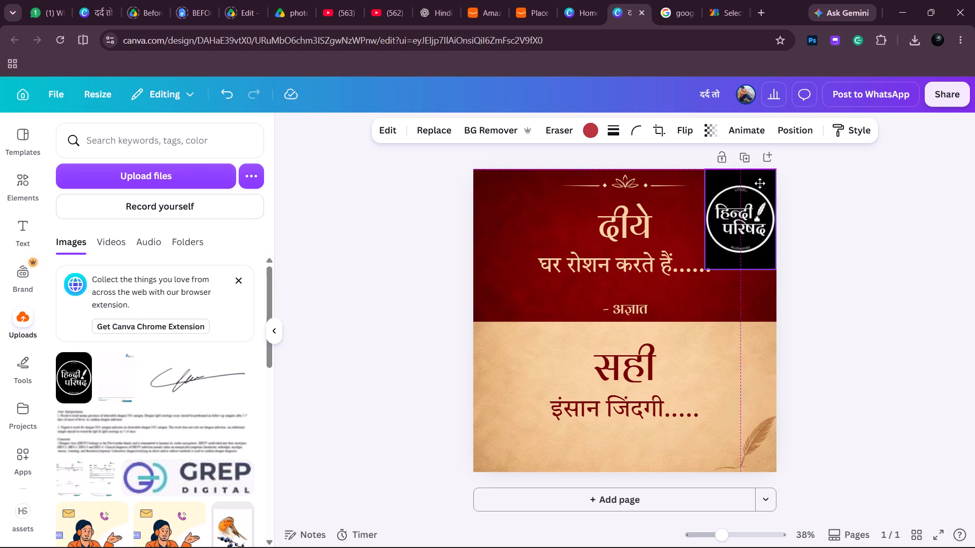
left_click_drag(760, 183, 759, 182)
left_click_drag(708, 270, 718, 245)
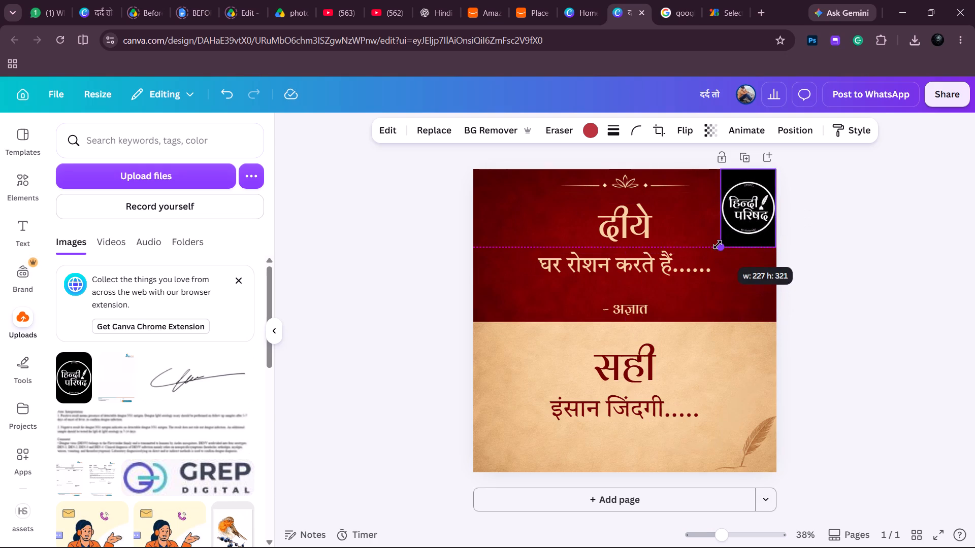
Scale the "हिन्दी परिषद" logo down further, keeping it in the upper-right corner of the red half.
left_click_drag(718, 245, 728, 229)
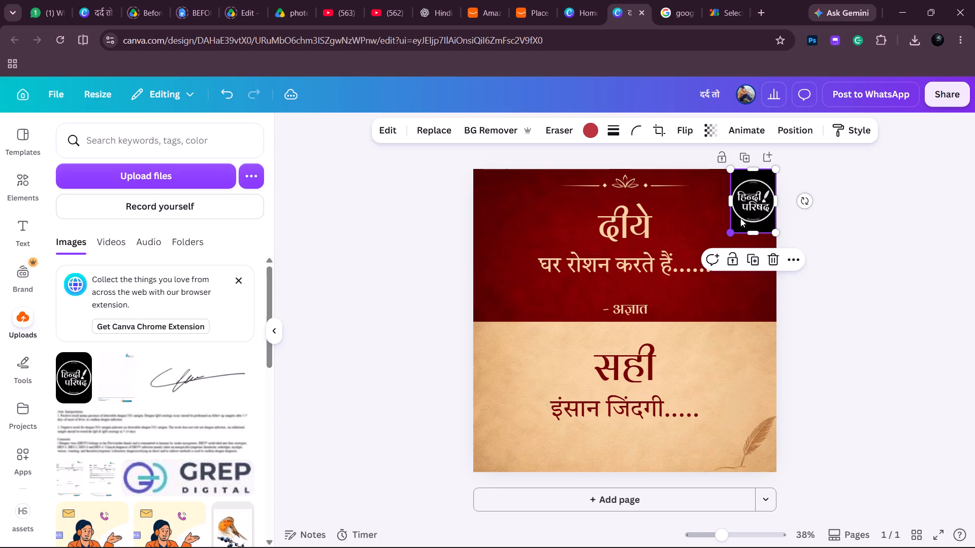
left_click(863, 173)
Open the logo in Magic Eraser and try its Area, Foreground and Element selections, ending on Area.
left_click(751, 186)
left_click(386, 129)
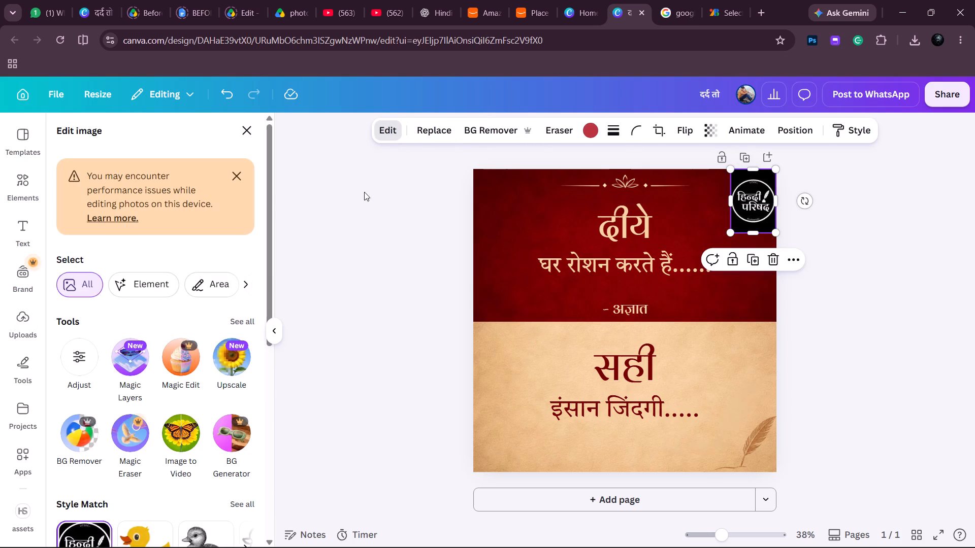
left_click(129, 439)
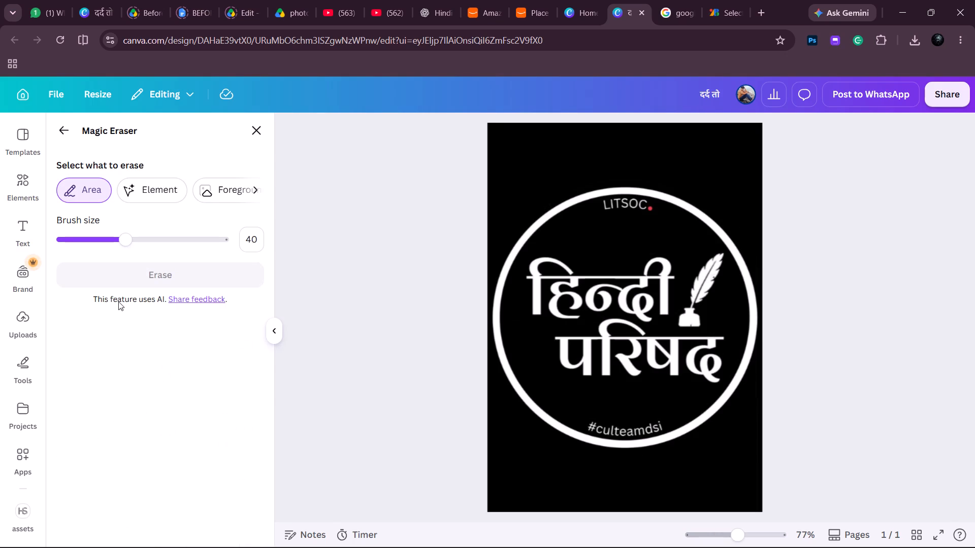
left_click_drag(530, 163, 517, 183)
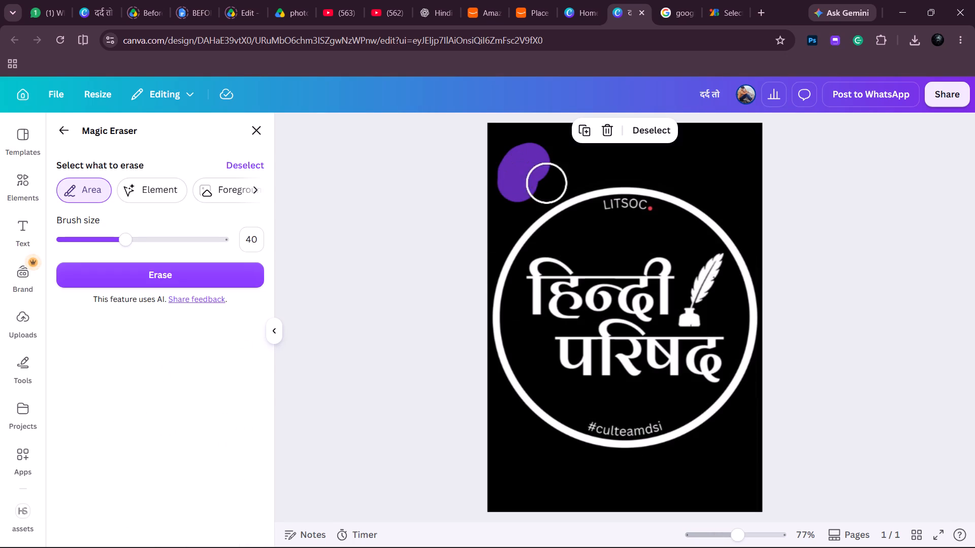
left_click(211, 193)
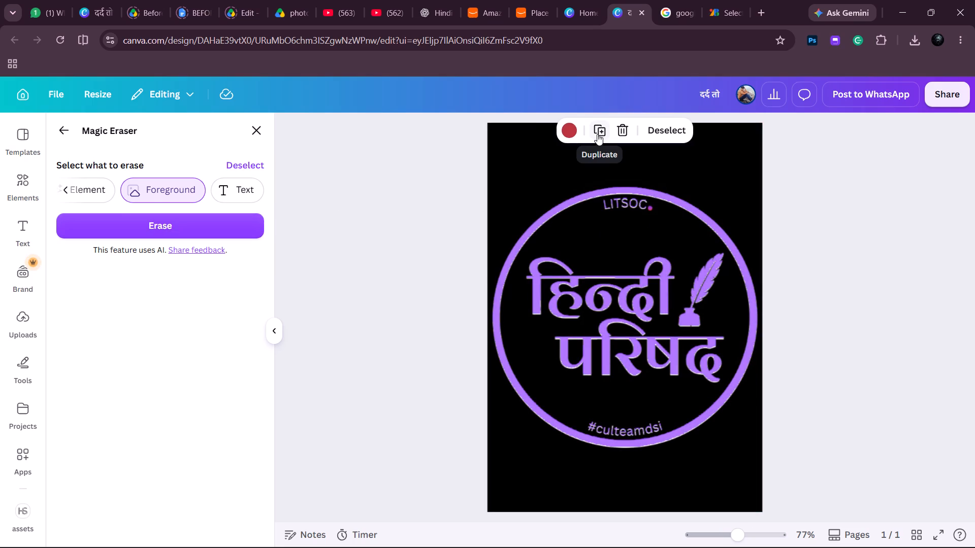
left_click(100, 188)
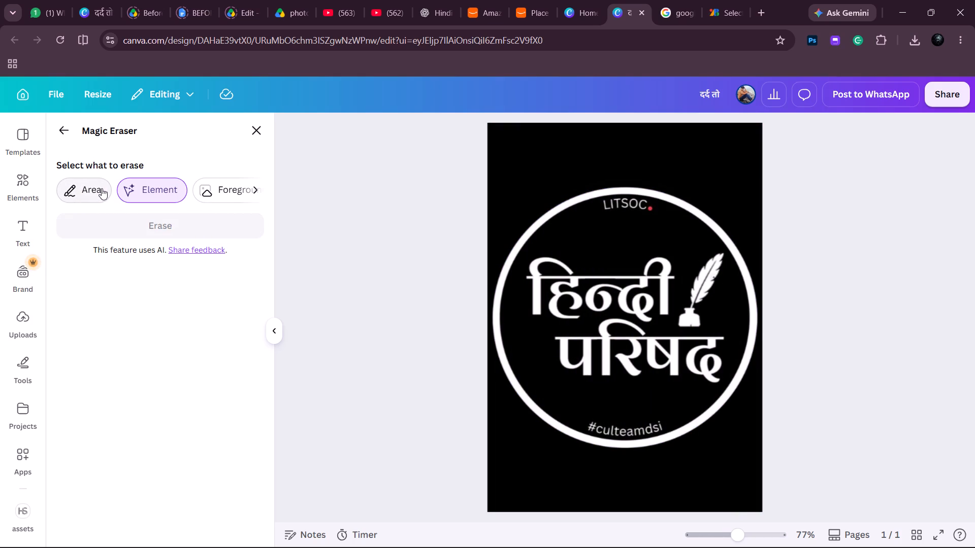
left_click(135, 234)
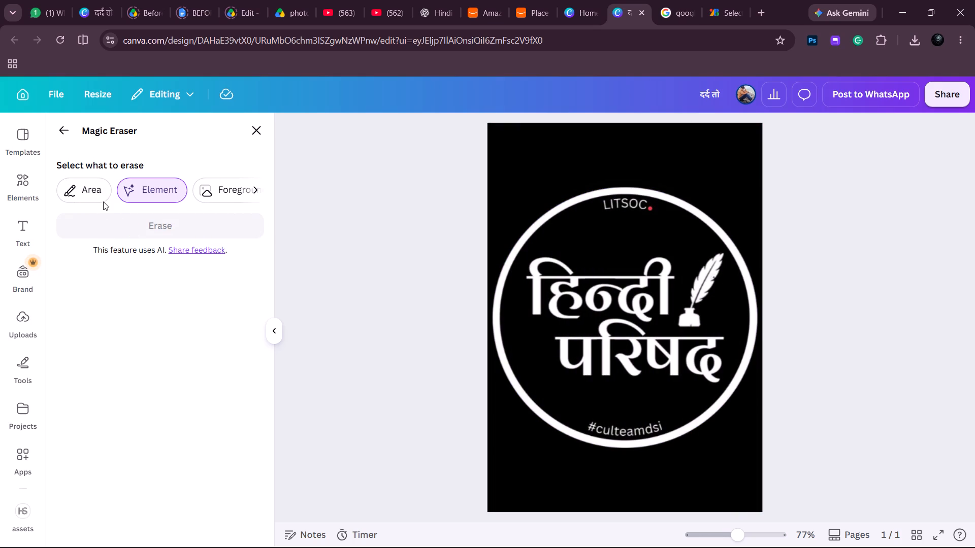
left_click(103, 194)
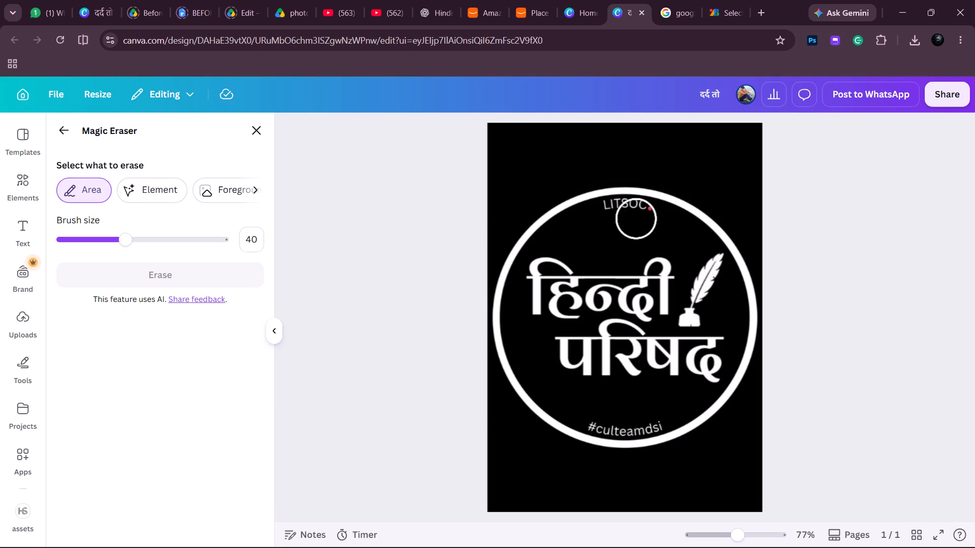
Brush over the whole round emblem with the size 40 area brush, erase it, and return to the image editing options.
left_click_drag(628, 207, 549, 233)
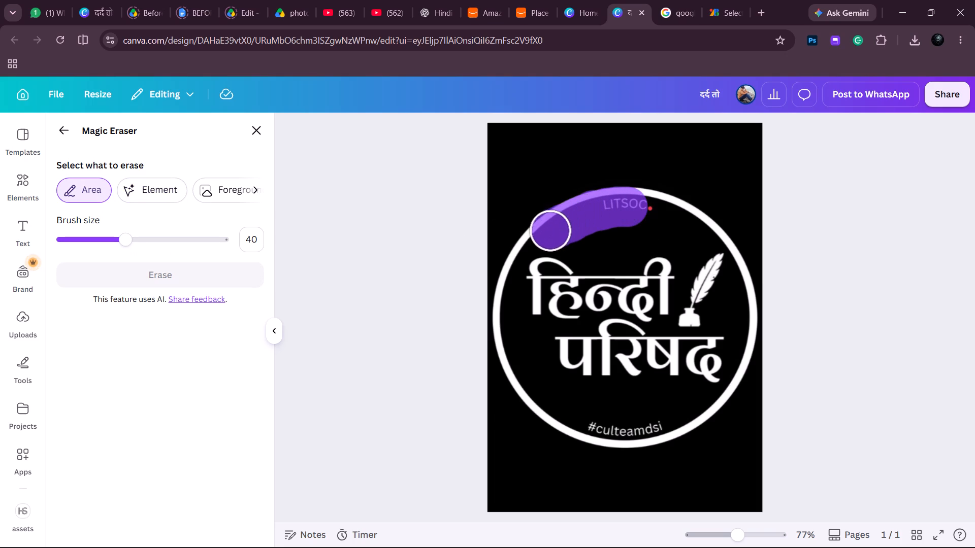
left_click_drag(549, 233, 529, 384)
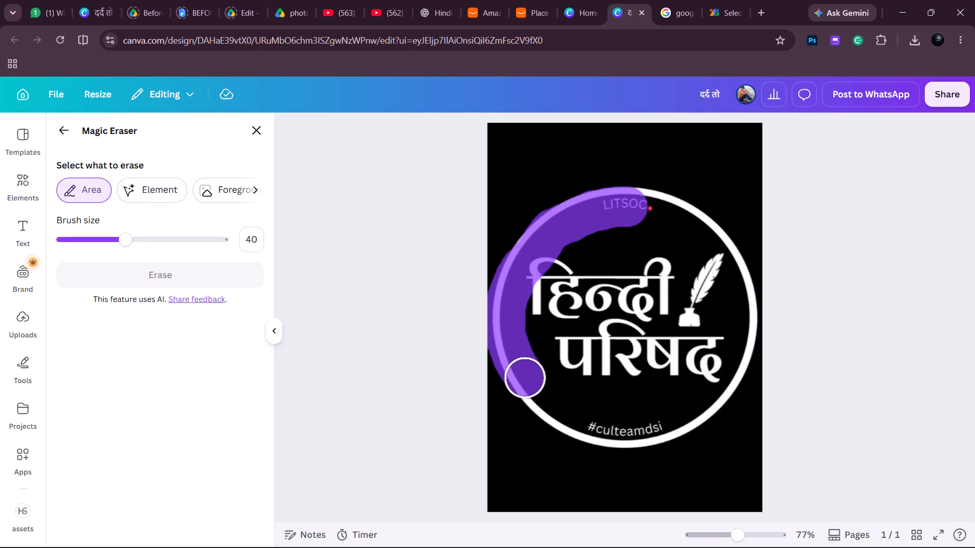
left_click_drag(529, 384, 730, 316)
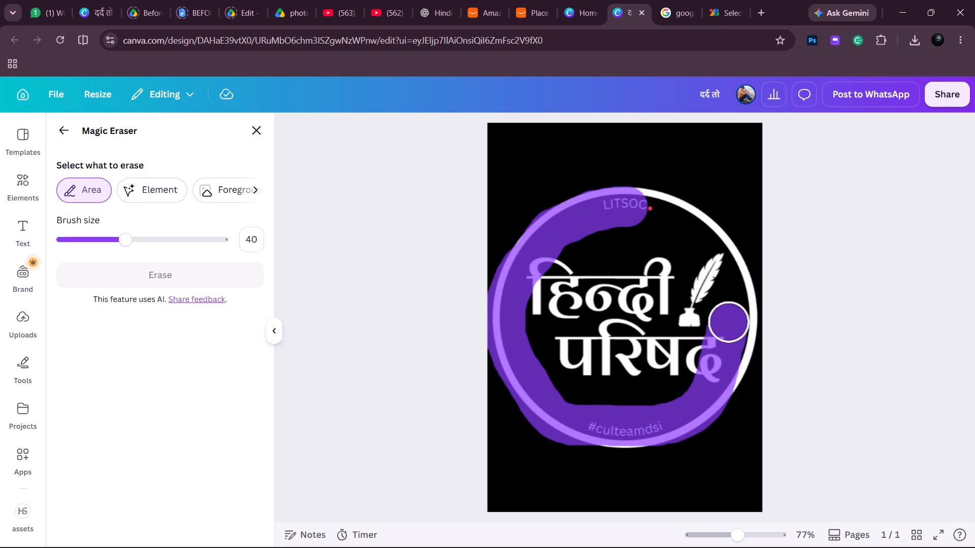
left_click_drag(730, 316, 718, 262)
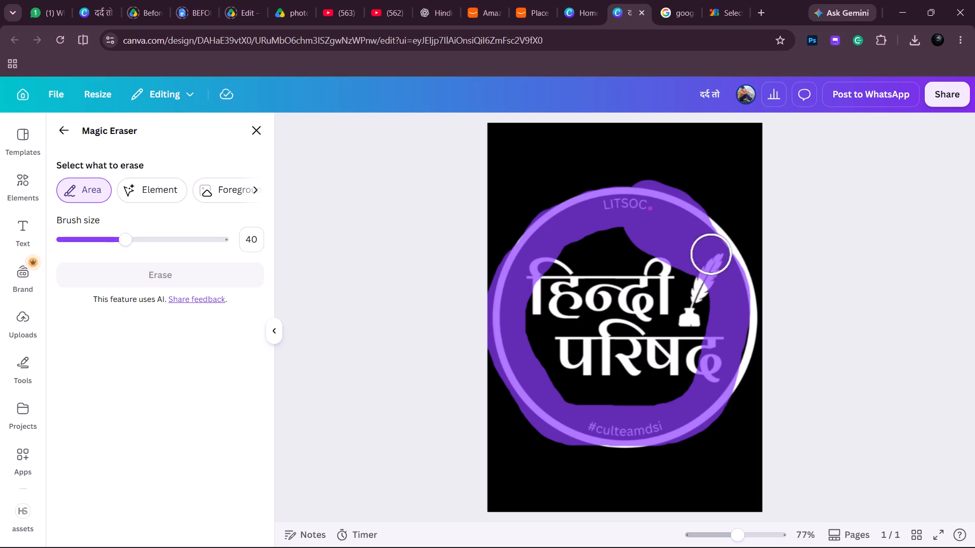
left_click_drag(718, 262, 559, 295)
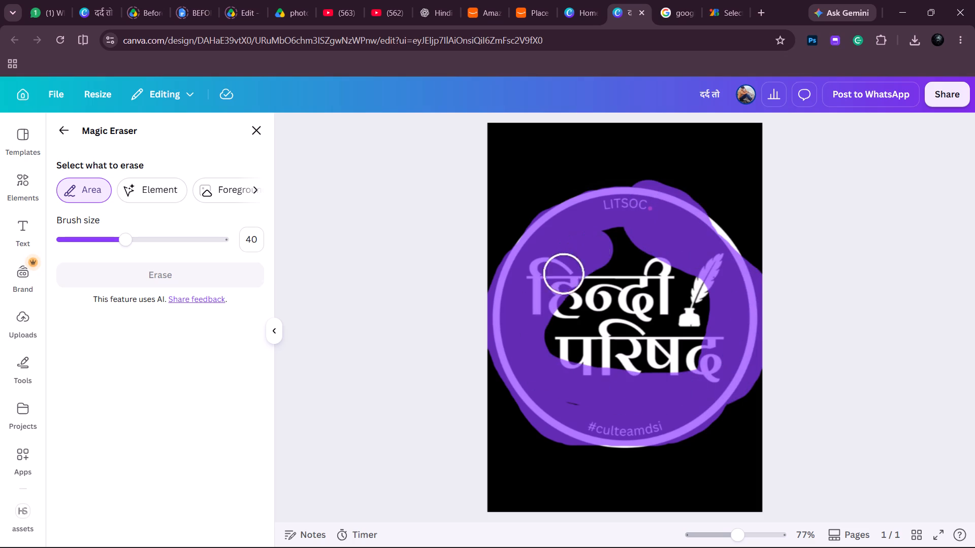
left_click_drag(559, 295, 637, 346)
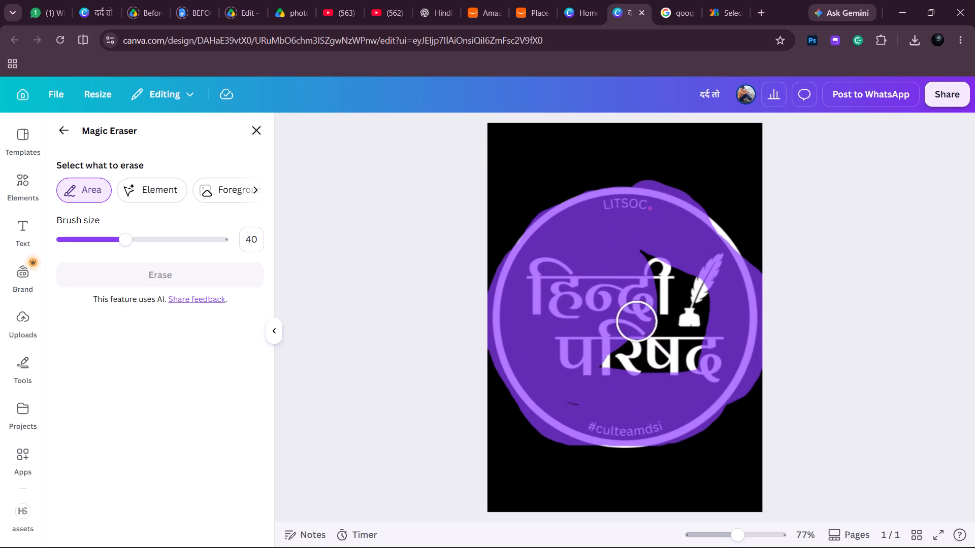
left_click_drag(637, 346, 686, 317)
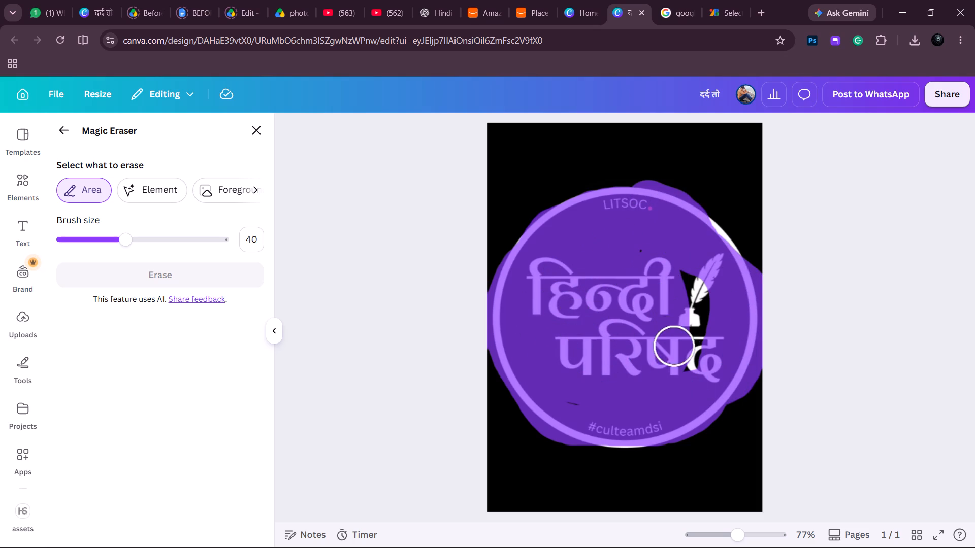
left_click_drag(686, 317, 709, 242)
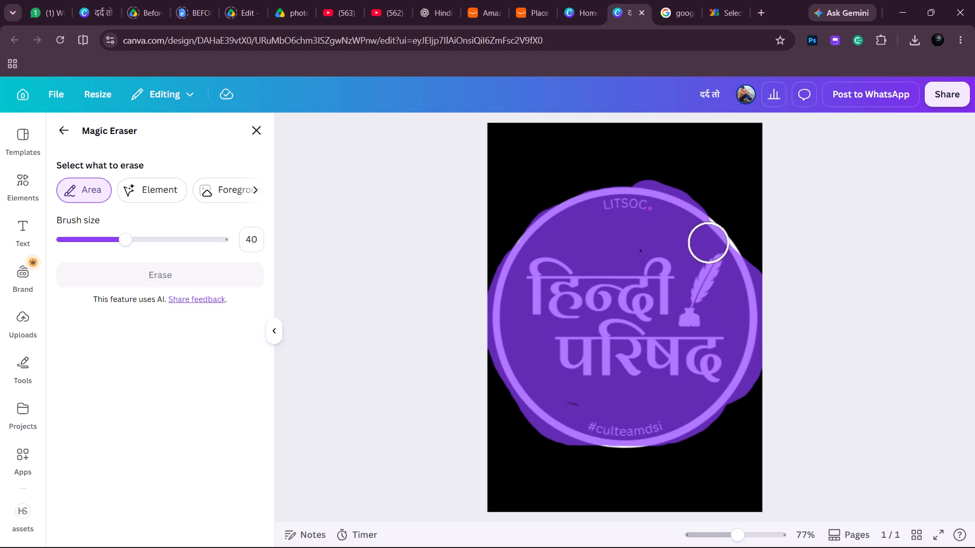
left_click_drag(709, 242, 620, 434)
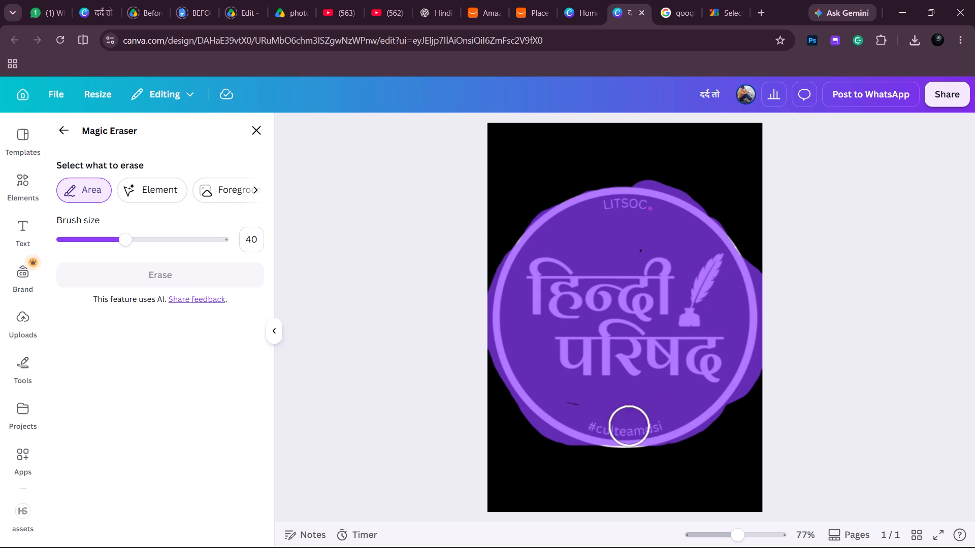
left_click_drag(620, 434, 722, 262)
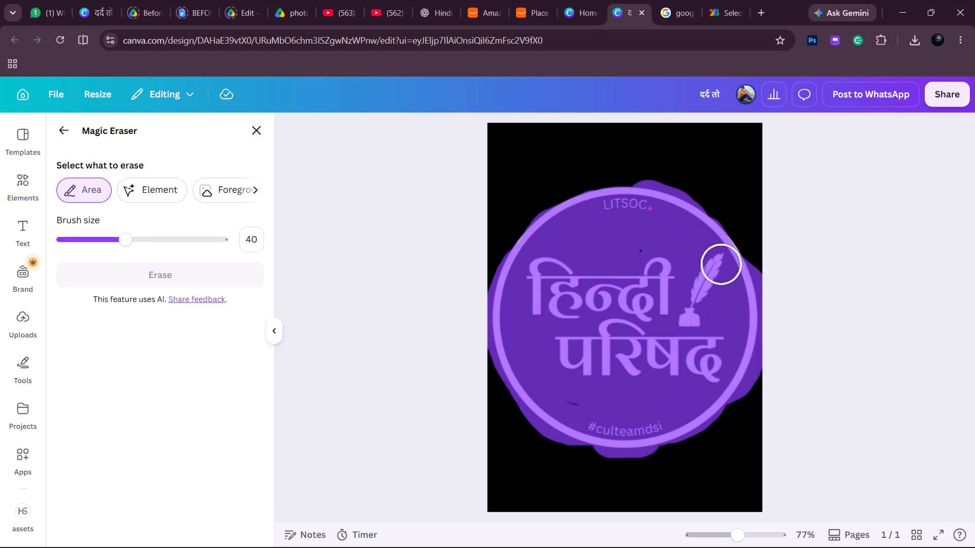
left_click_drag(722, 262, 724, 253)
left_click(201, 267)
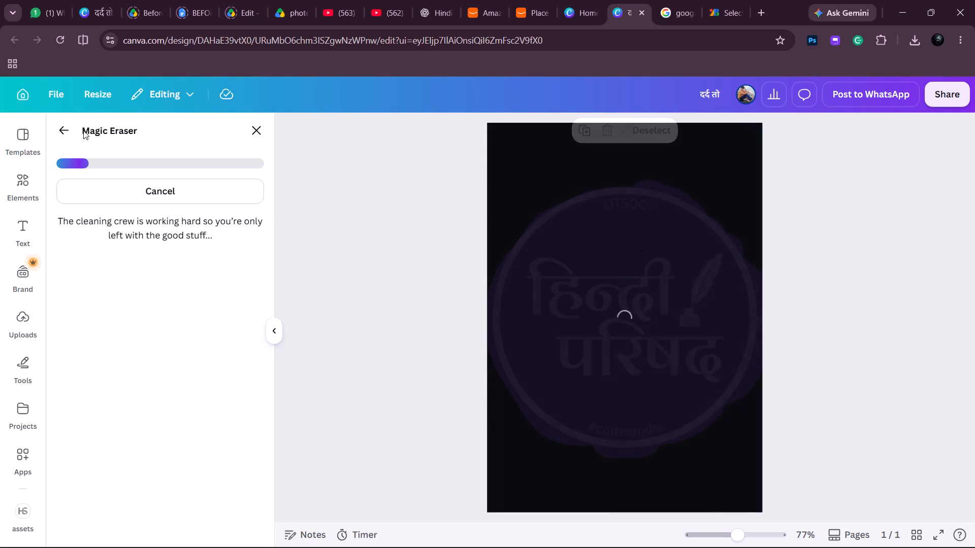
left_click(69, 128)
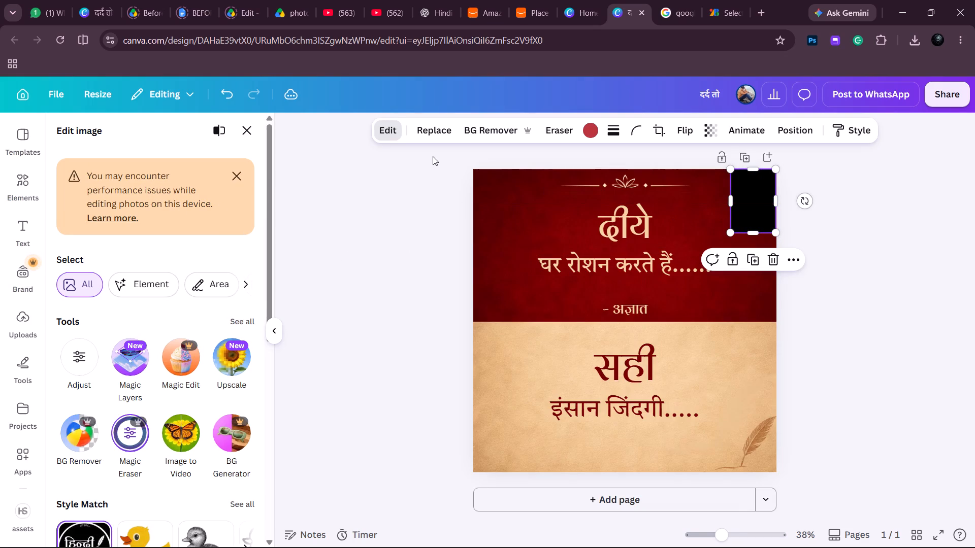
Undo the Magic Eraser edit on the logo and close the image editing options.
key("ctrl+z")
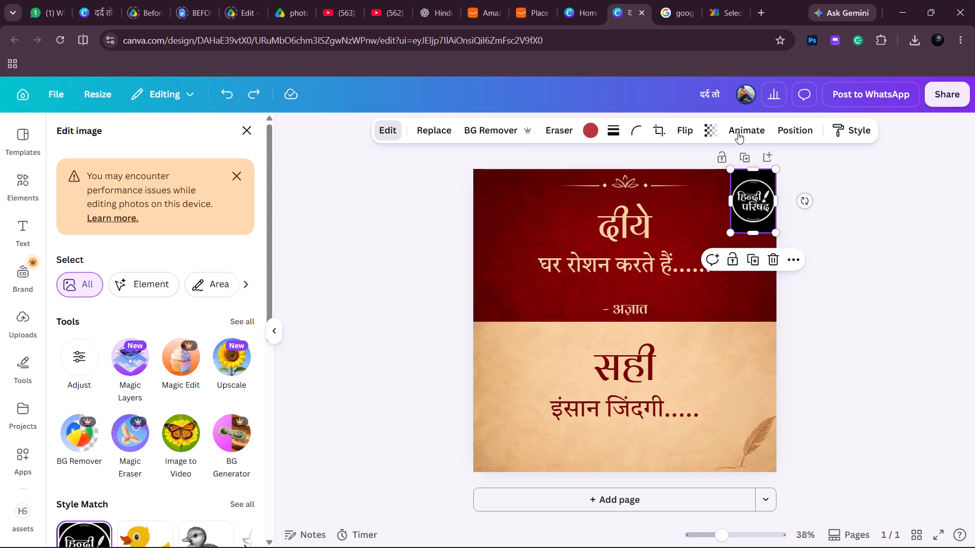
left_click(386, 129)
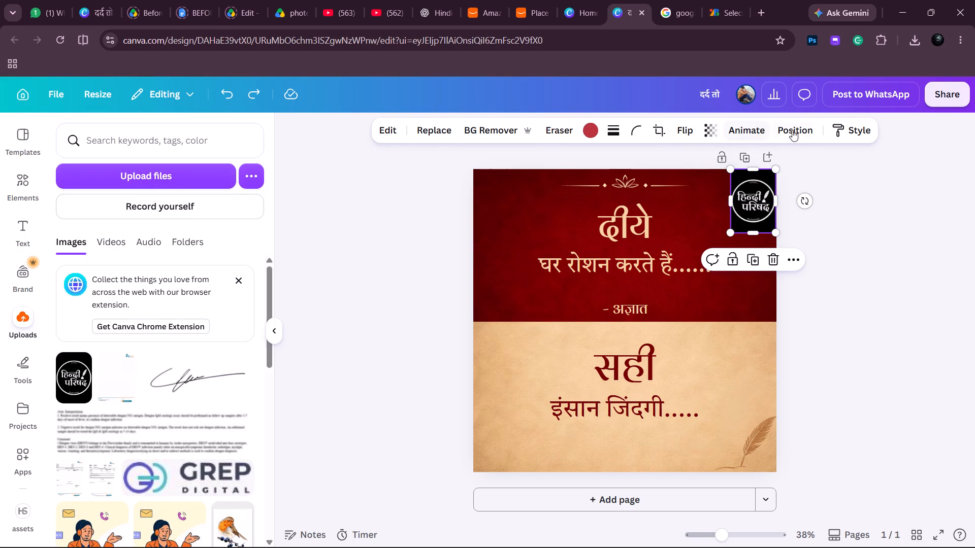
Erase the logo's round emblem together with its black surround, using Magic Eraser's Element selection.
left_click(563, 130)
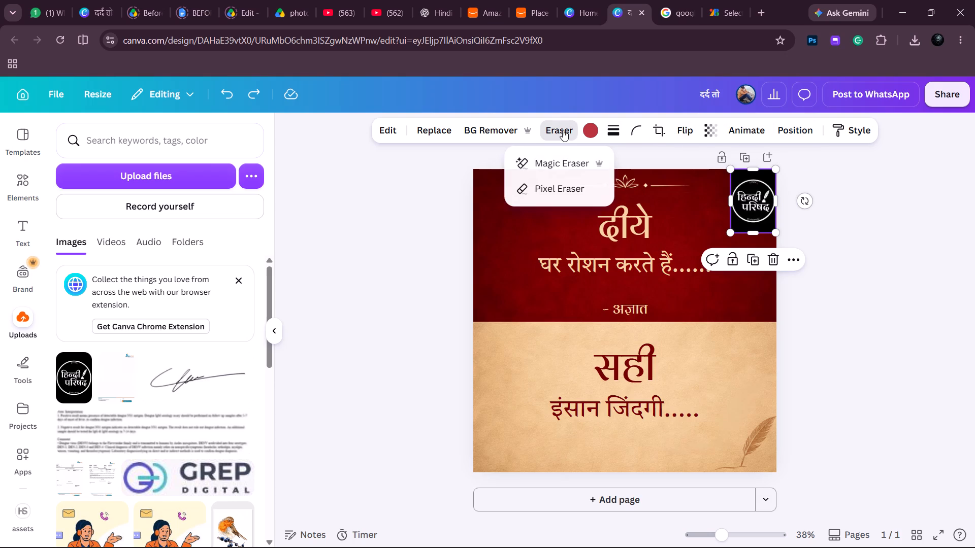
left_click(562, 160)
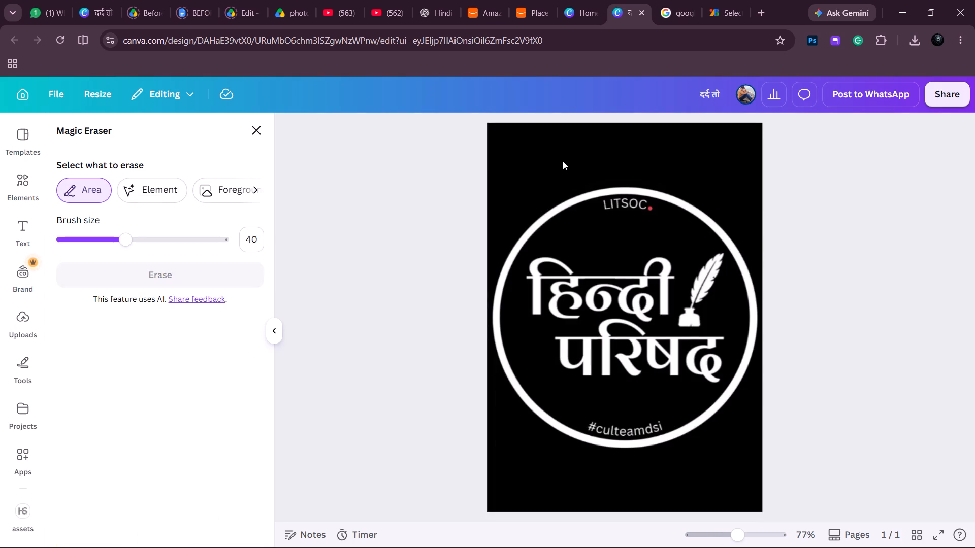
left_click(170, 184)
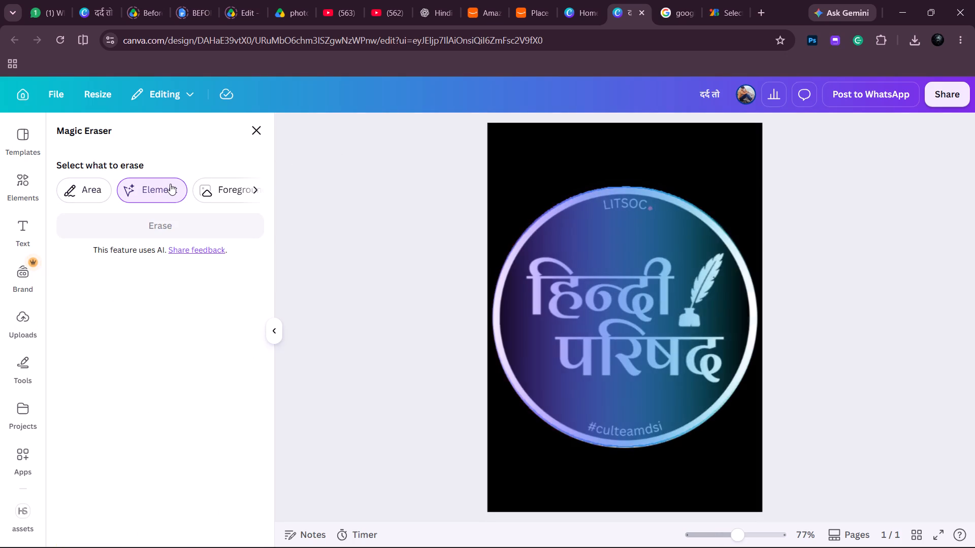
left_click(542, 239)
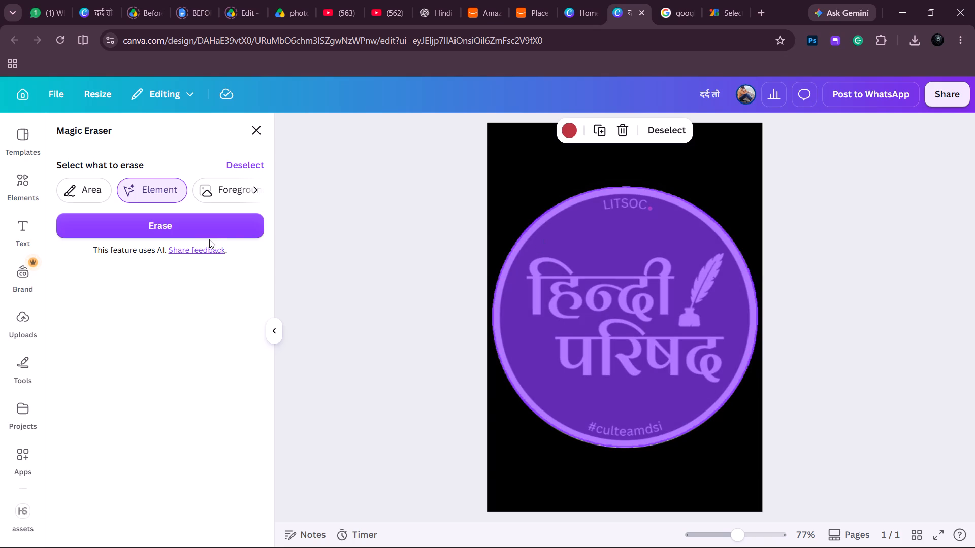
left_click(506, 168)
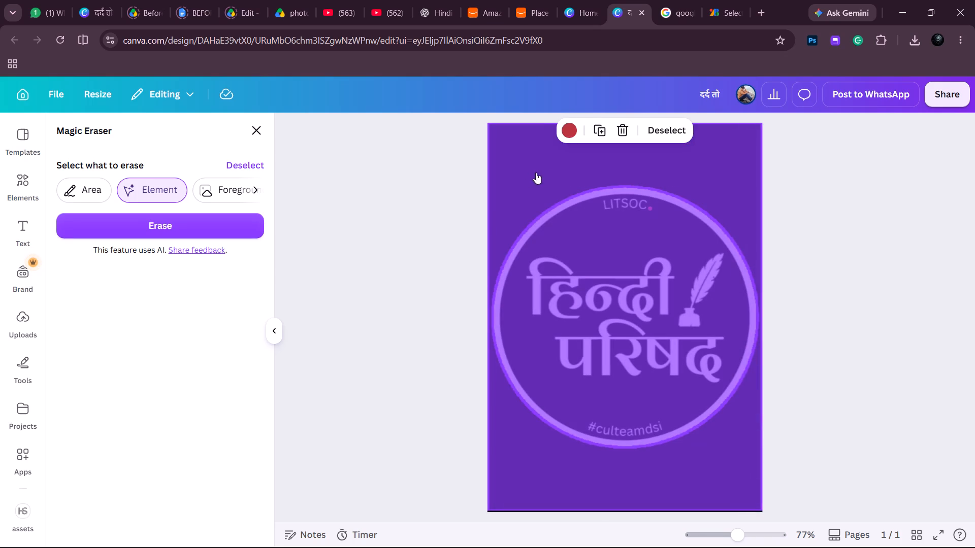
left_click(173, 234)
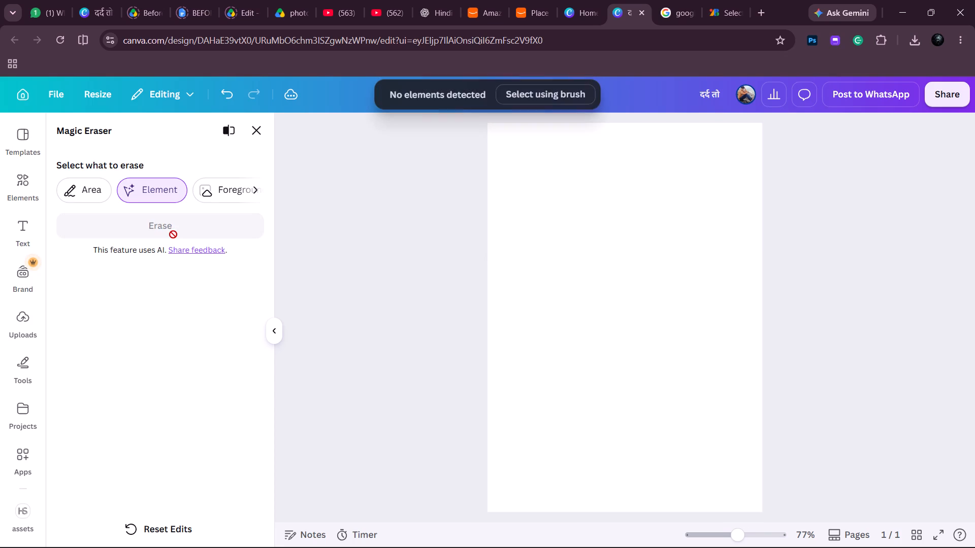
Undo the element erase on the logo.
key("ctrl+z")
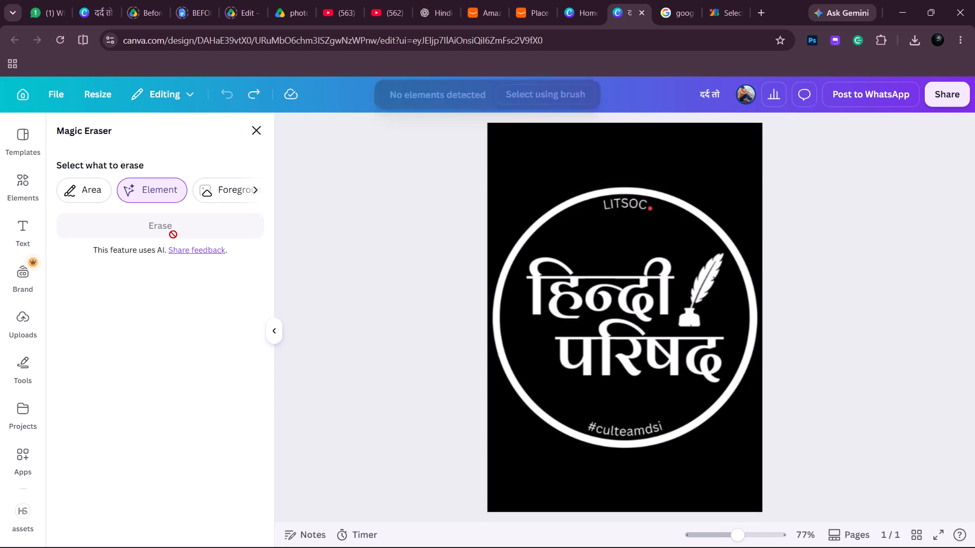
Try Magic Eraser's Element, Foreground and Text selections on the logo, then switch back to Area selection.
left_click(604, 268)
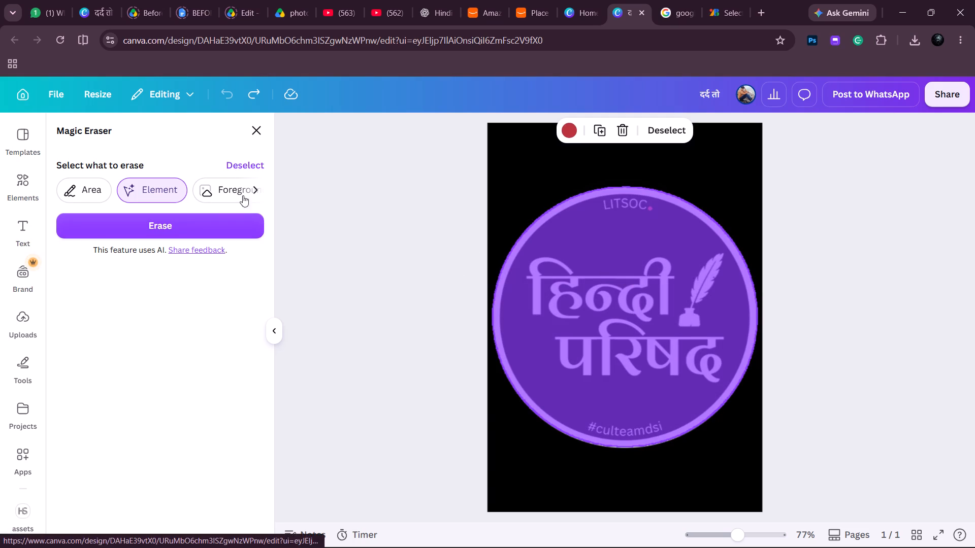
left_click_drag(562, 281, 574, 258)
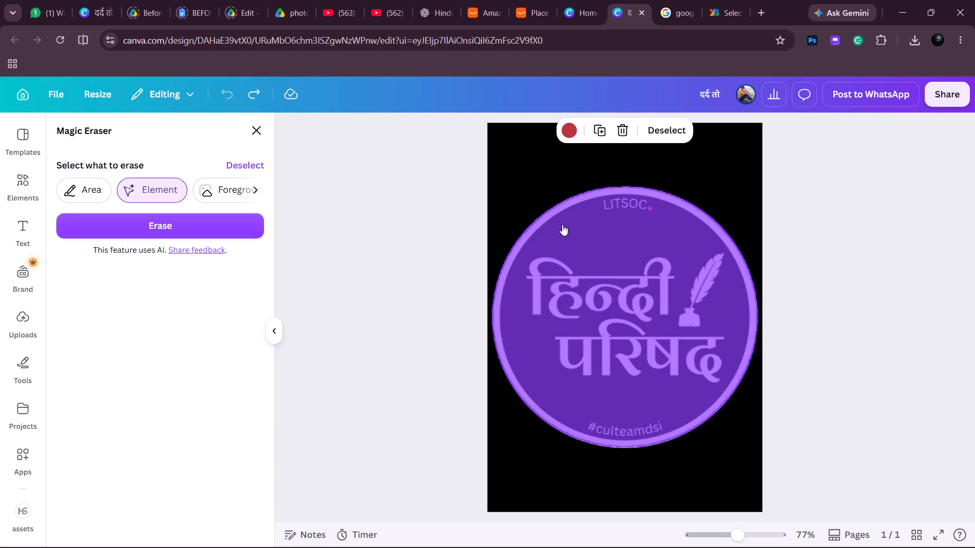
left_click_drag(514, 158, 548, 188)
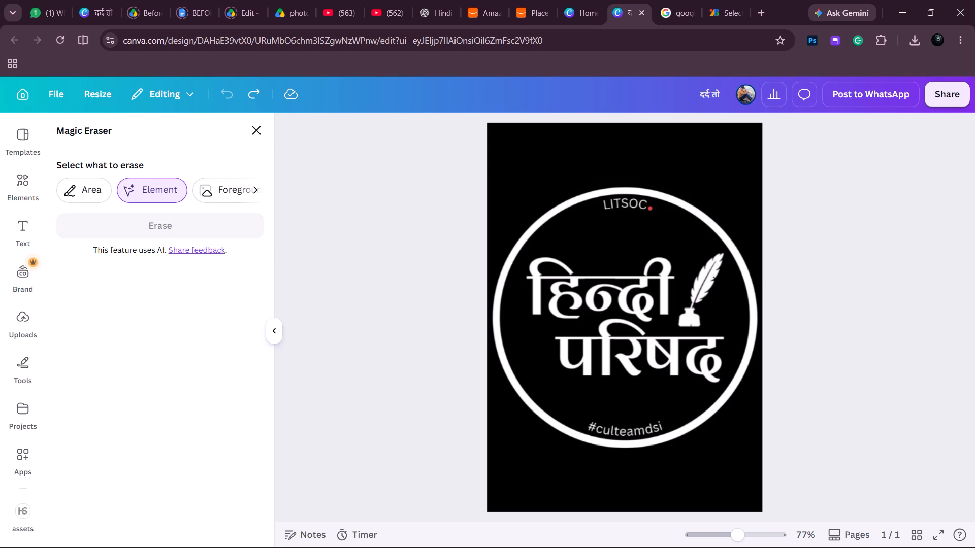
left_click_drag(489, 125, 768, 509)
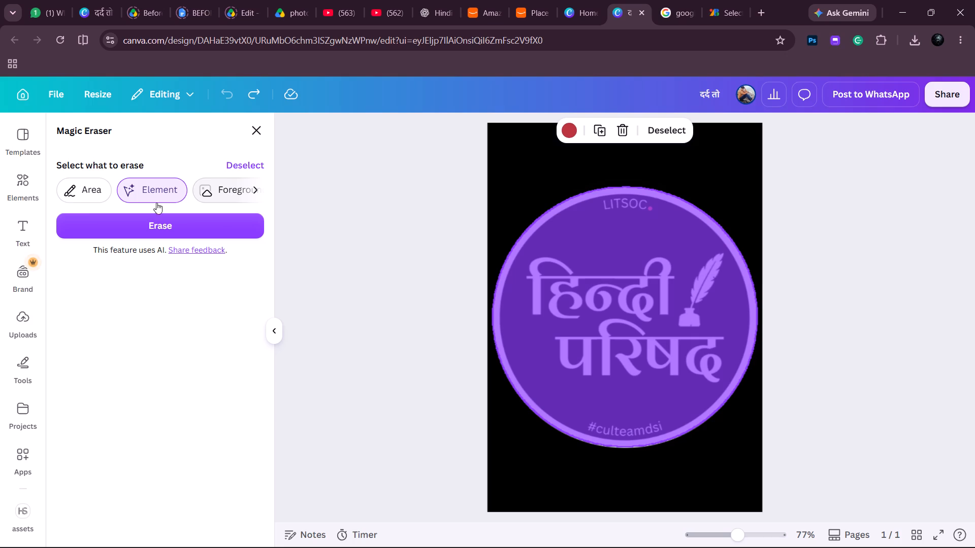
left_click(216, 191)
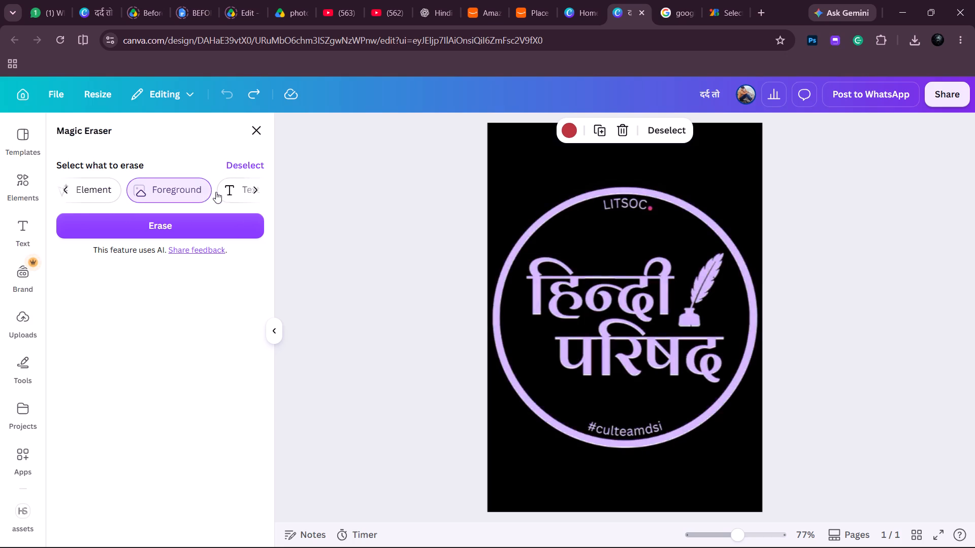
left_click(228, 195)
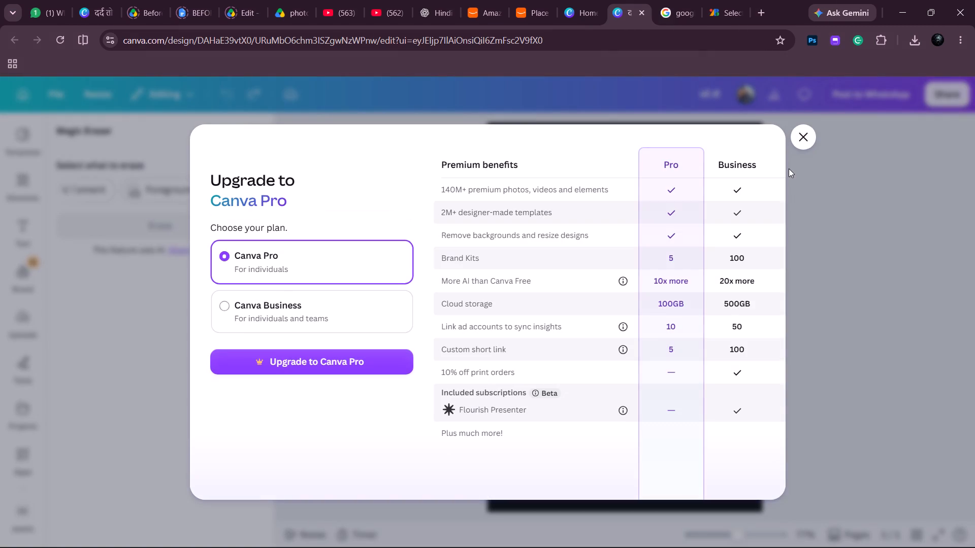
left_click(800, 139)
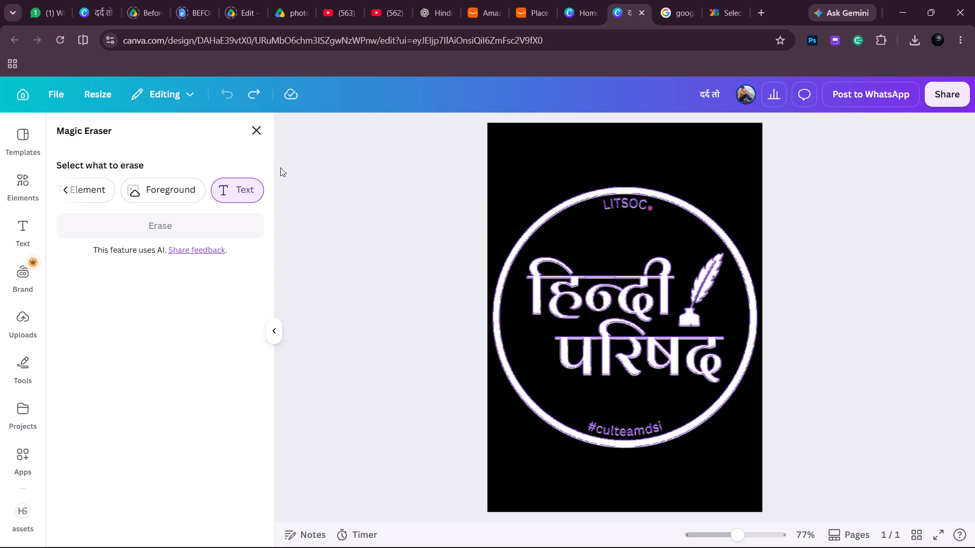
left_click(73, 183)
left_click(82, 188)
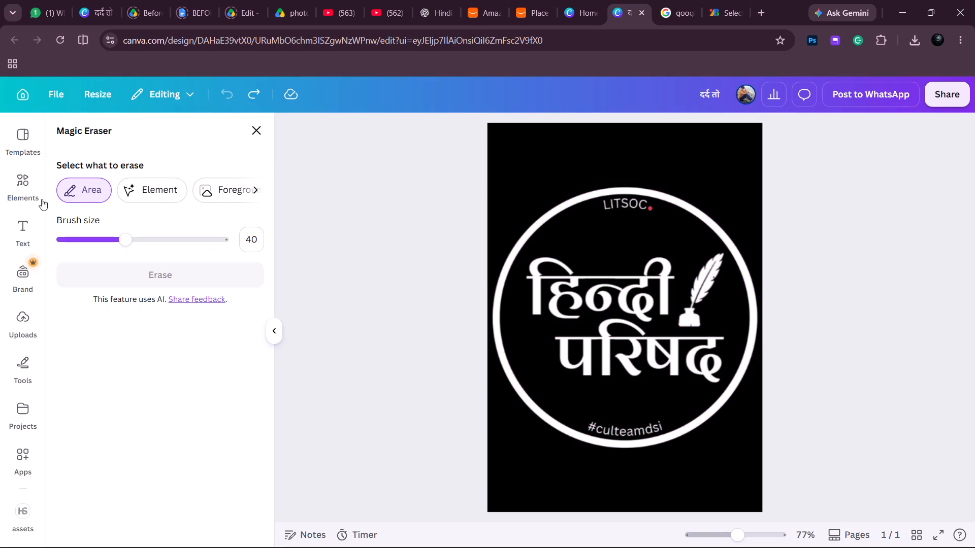
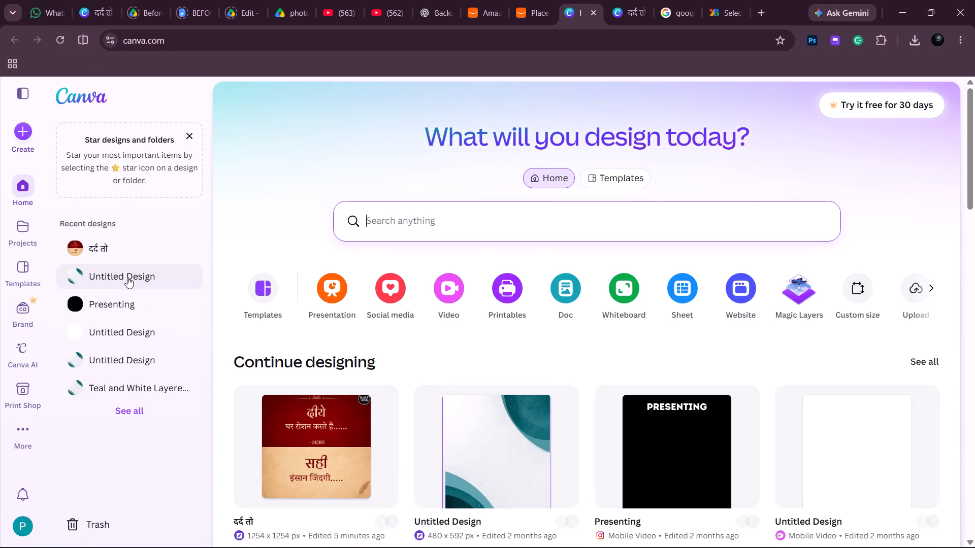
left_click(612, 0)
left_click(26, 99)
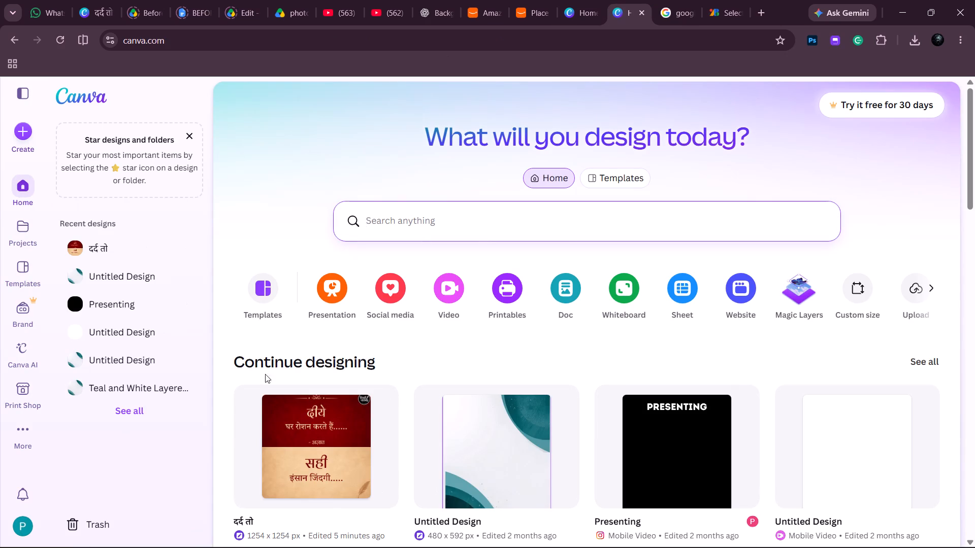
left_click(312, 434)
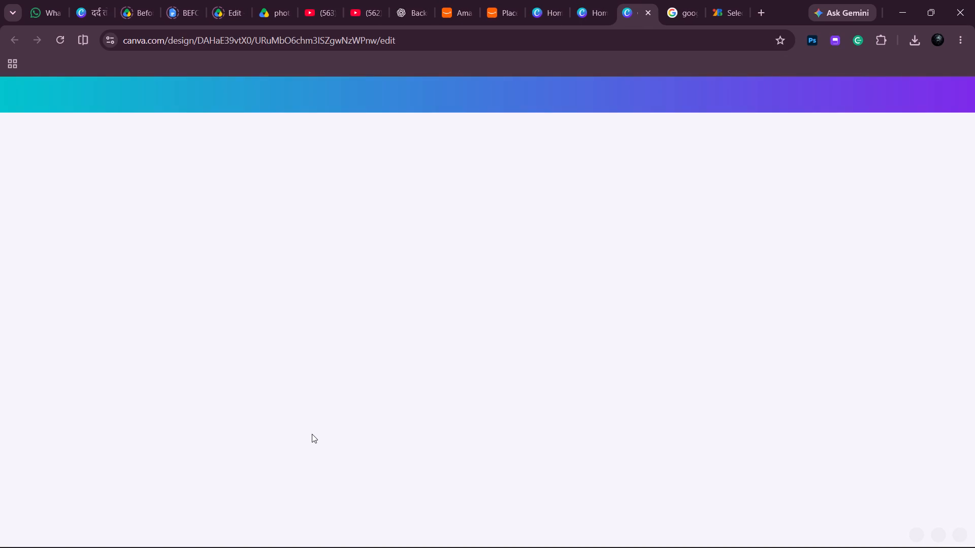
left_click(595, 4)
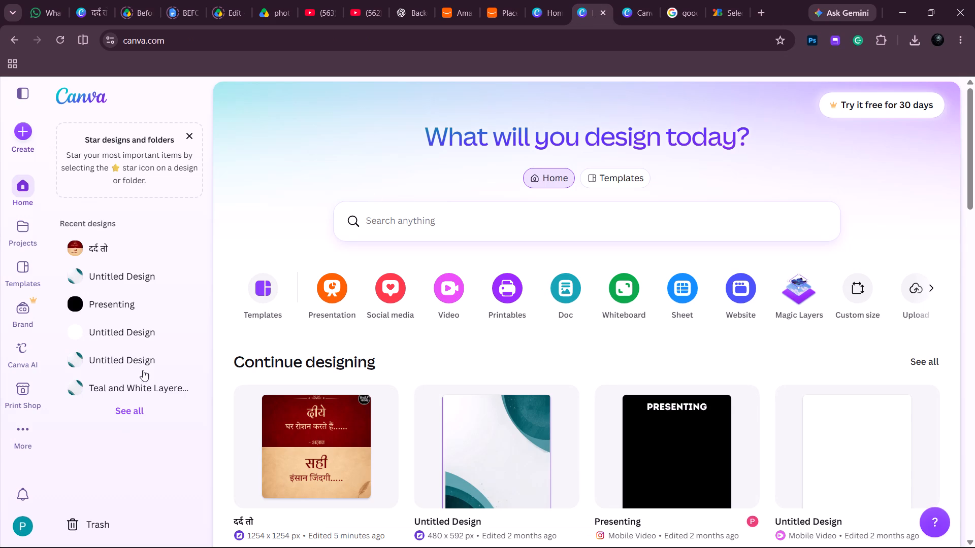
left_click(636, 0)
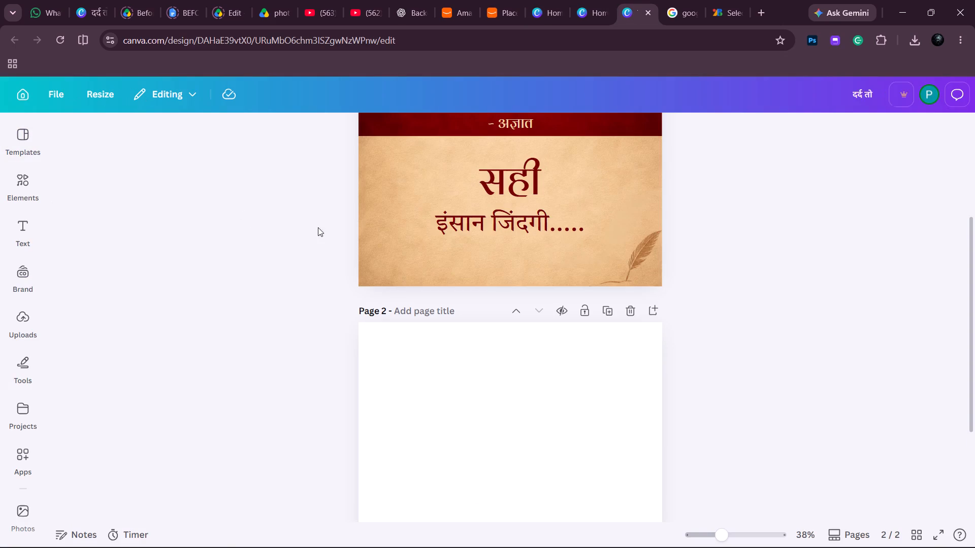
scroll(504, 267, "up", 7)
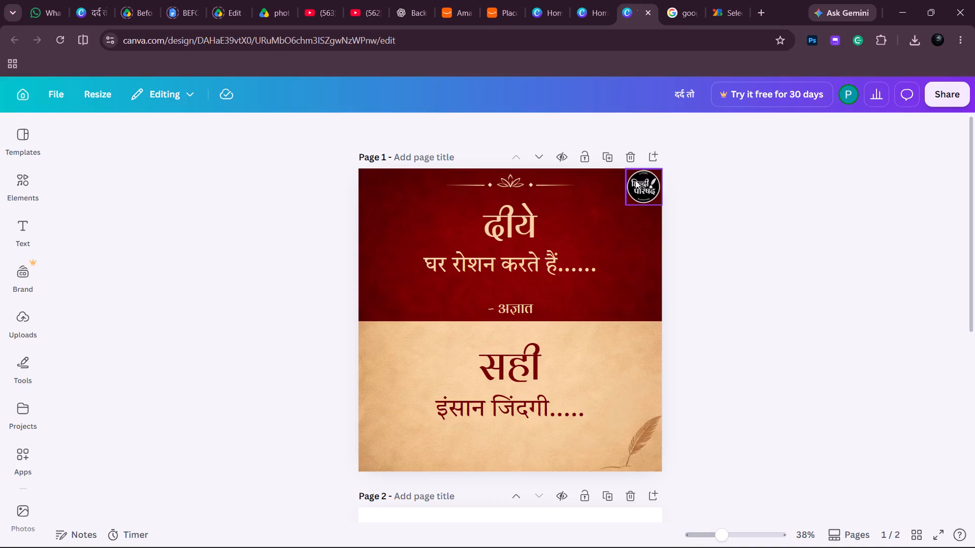
Switch the Canva home page back to the account with the photo avatar.
left_click(584, 0)
left_click(18, 524)
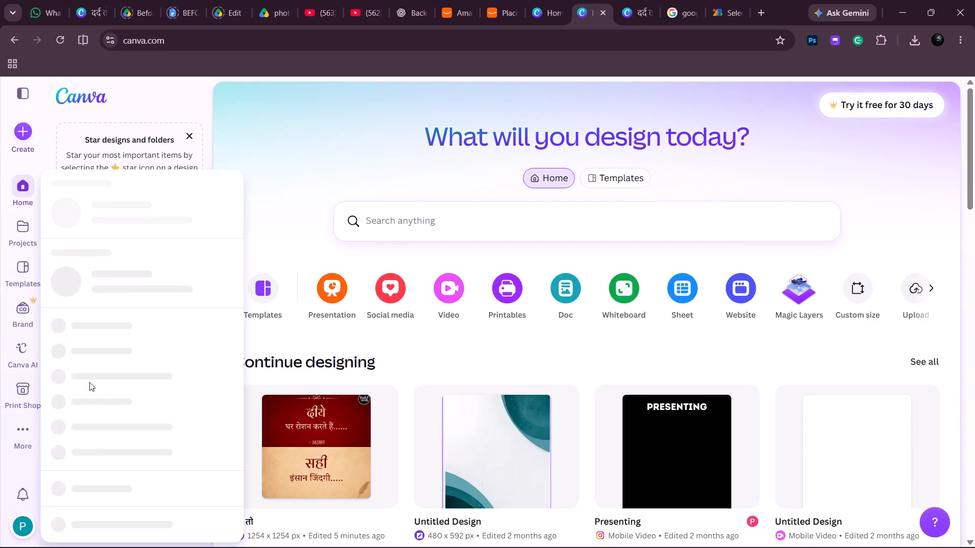
left_click(148, 209)
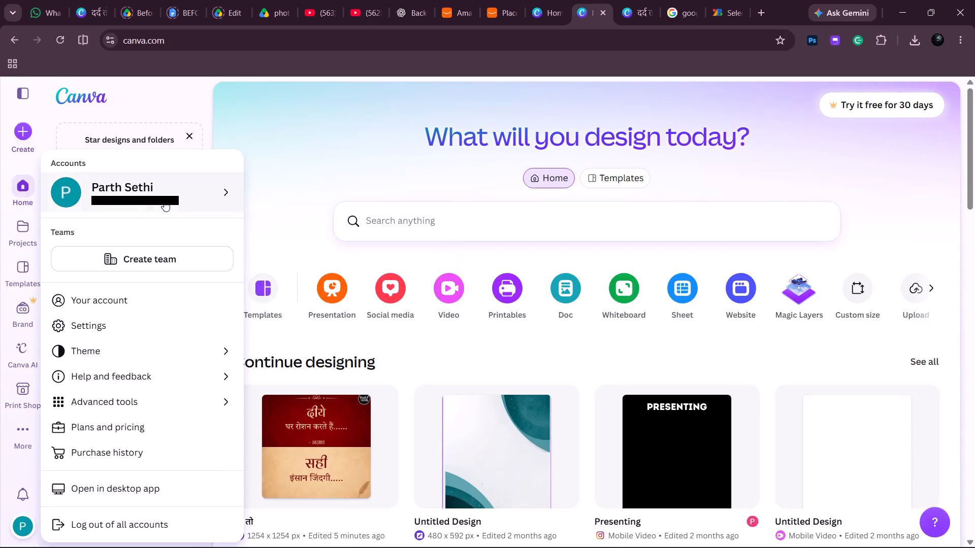
left_click(164, 200)
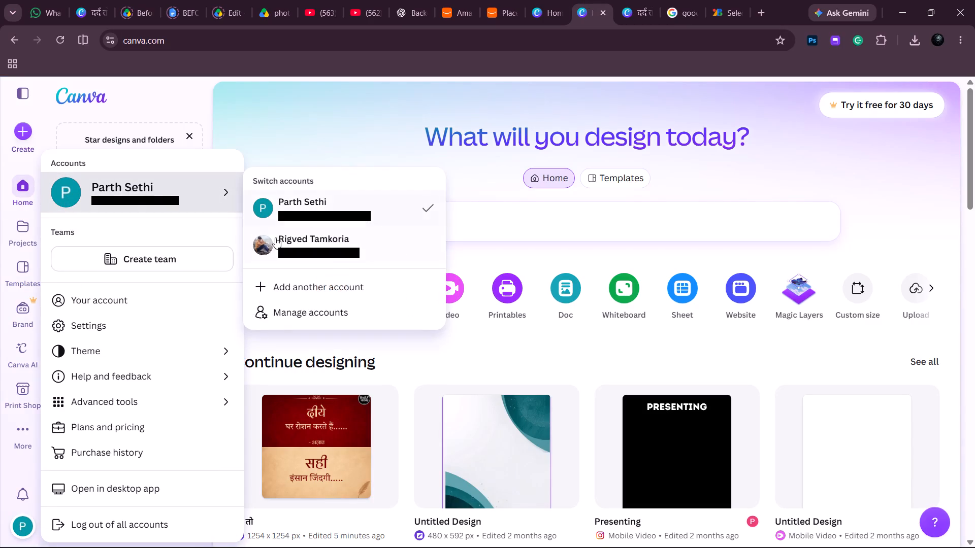
left_click(277, 241)
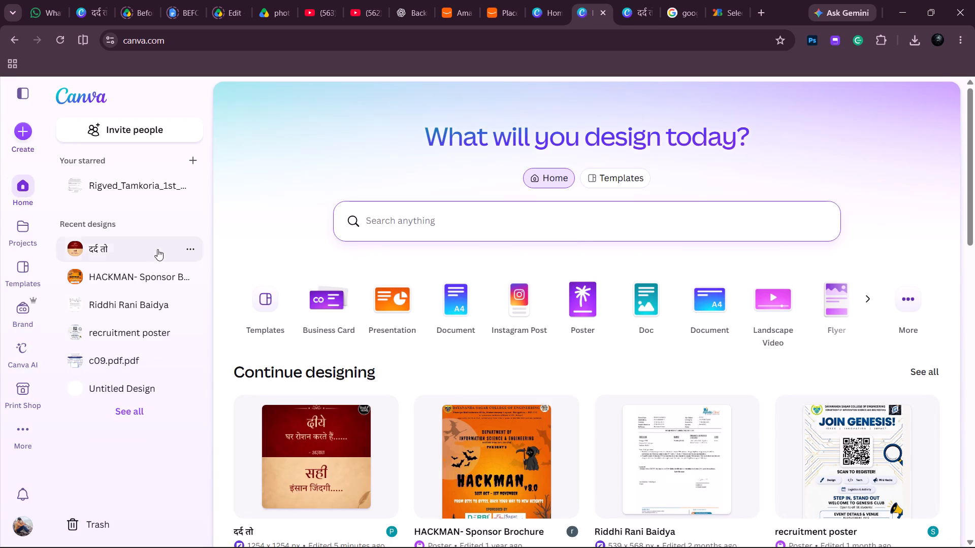
Open the दर्द तो design from the recent designs and close its duplicate tab from the other account.
left_click(149, 243)
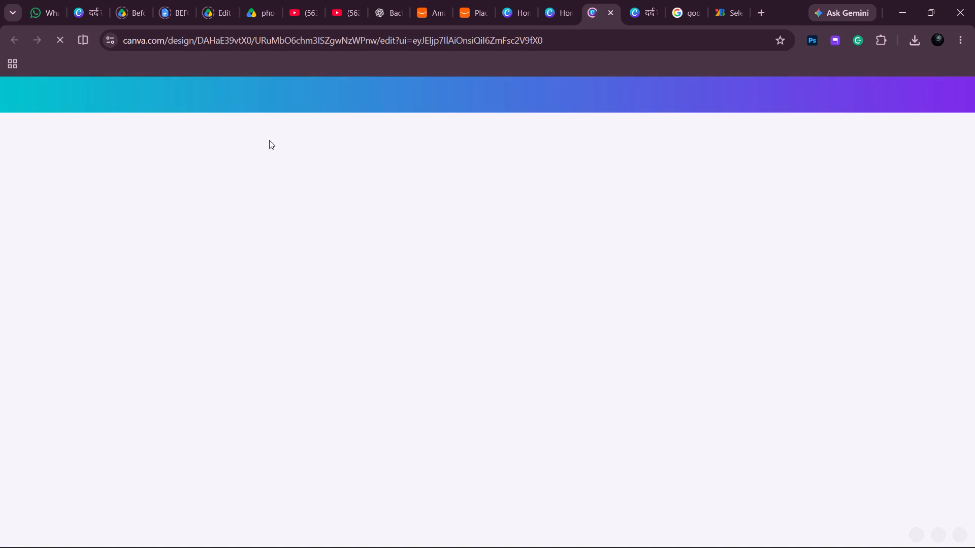
left_click(631, 0)
left_click(655, 13)
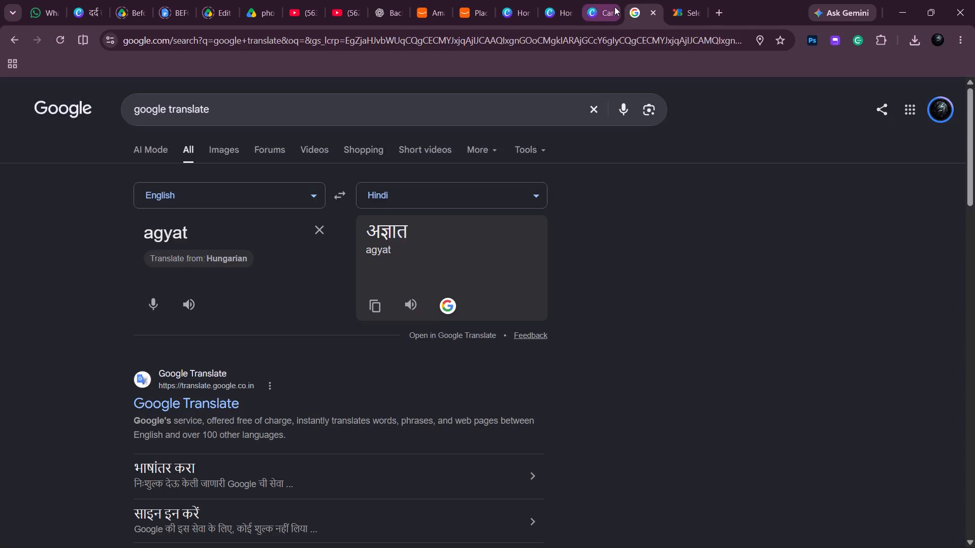
left_click(614, 6)
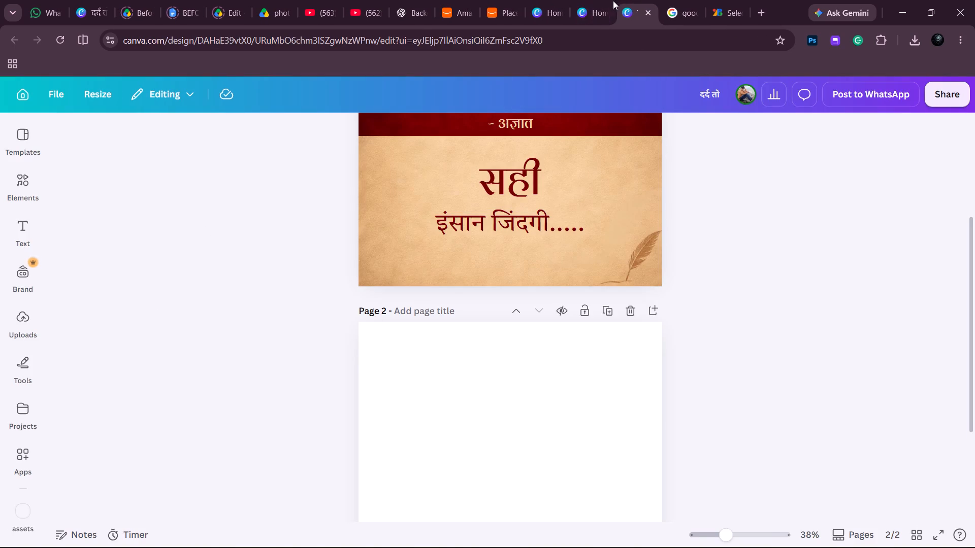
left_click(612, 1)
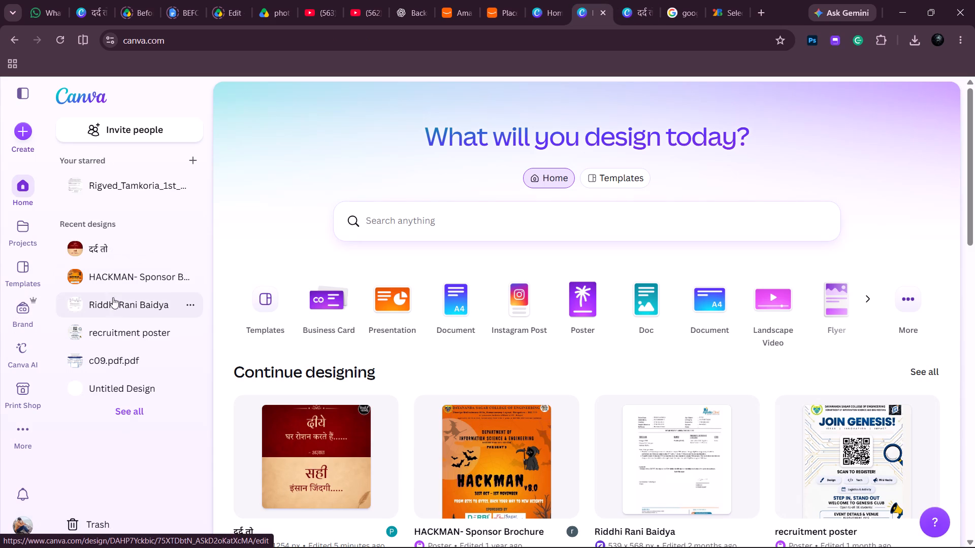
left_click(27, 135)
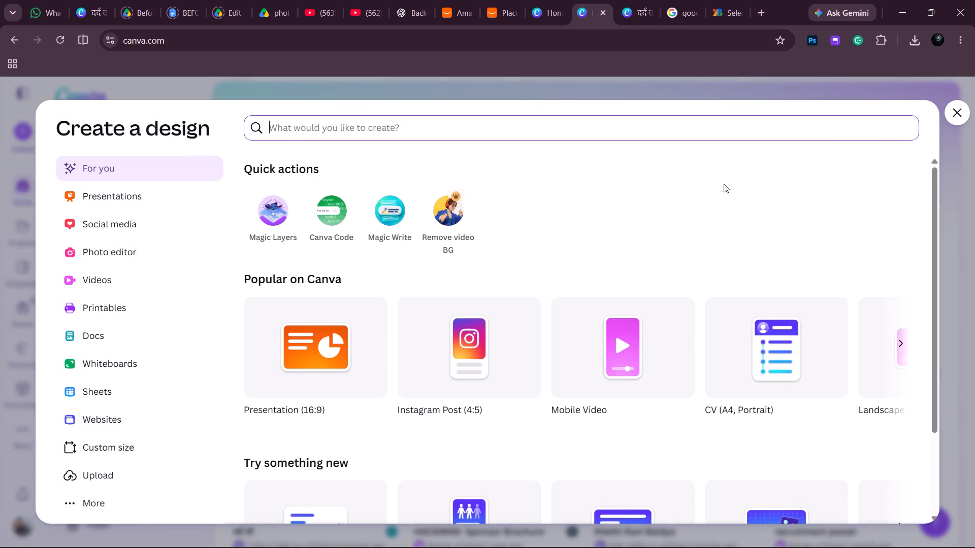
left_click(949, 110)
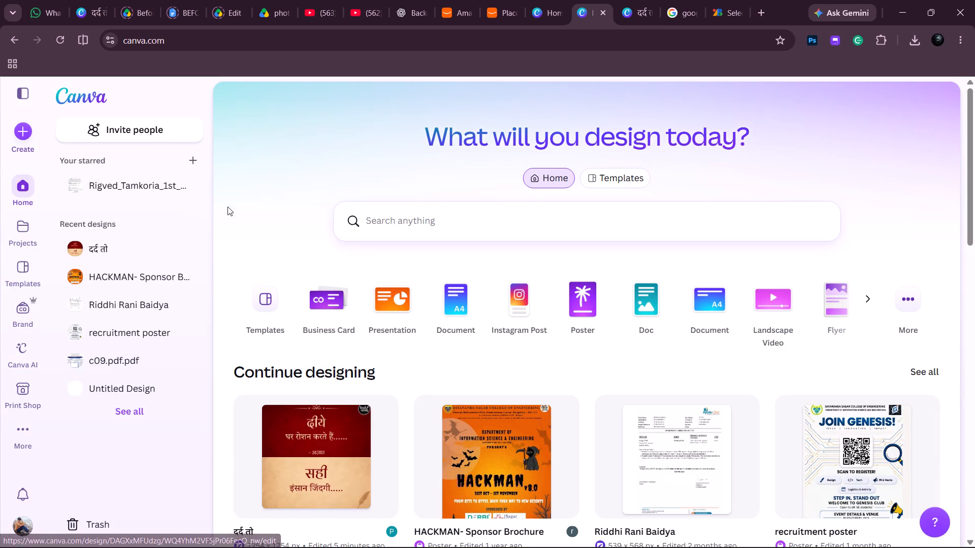
Return to the दर्द तो design, select blank page 2 and upload the cream bordered background image from the Downloads folder.
left_click(638, 0)
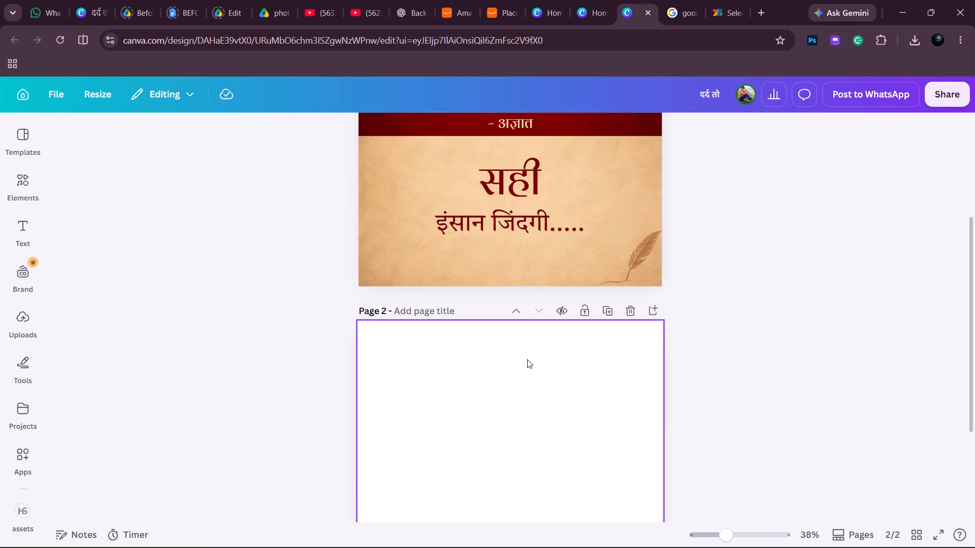
left_click(527, 359)
left_click(34, 314)
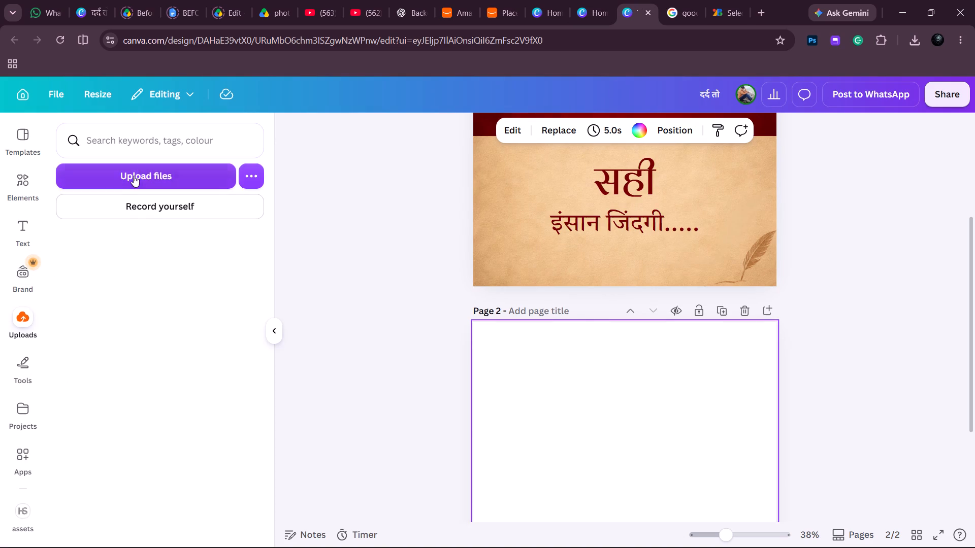
left_click(135, 170)
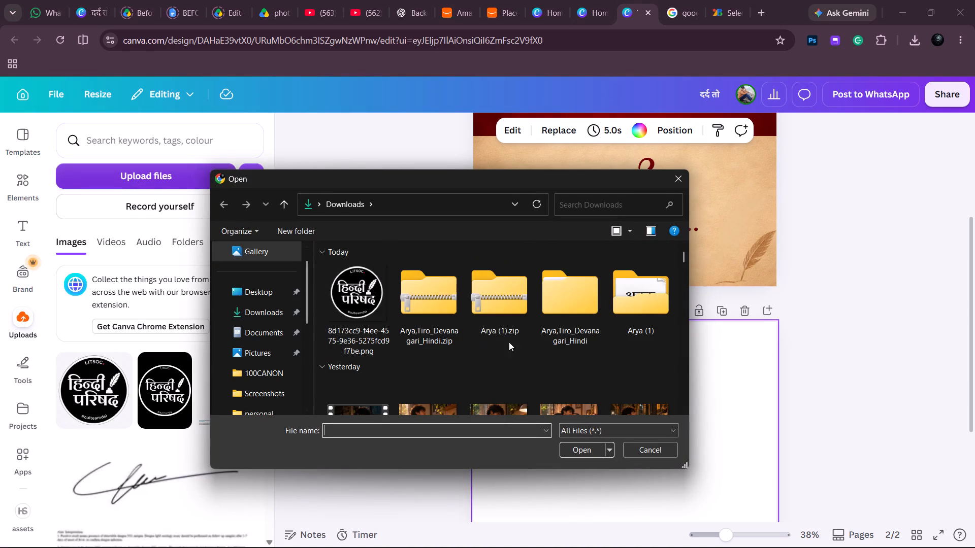
scroll(514, 342, "down", 9)
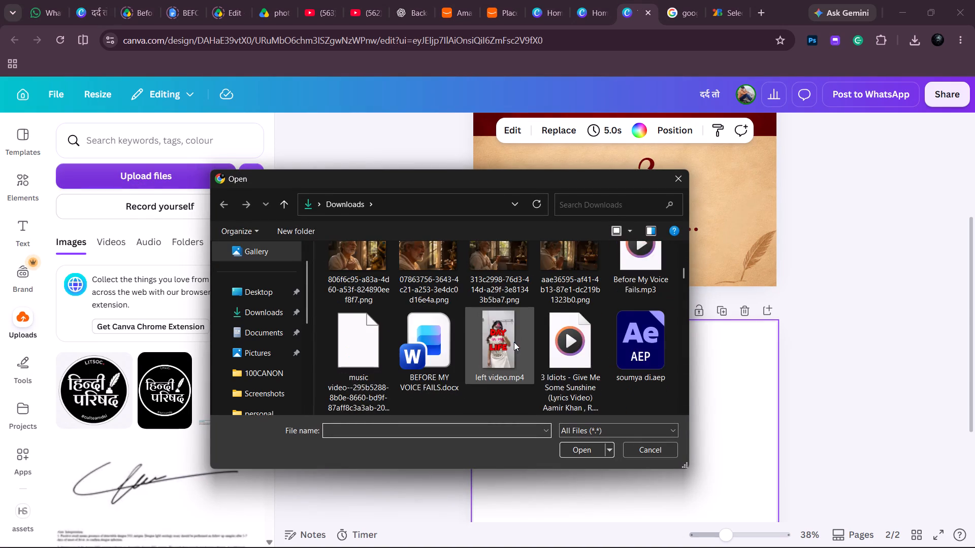
scroll(514, 342, "down", 1)
double_click(368, 345)
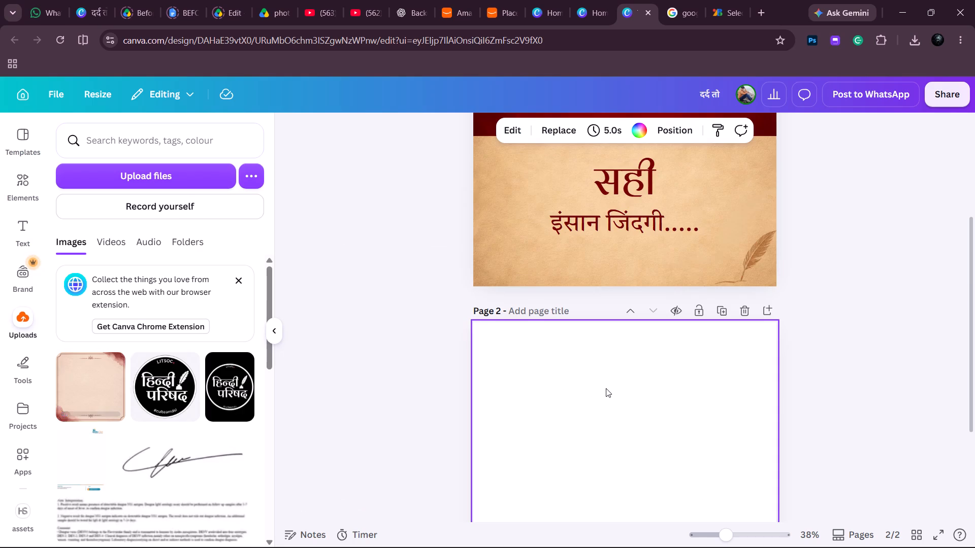
Place the uploaded cream bordered background on page 2 and enlarge it from its corners until it fills the whole page.
scroll(606, 388, "down", 4)
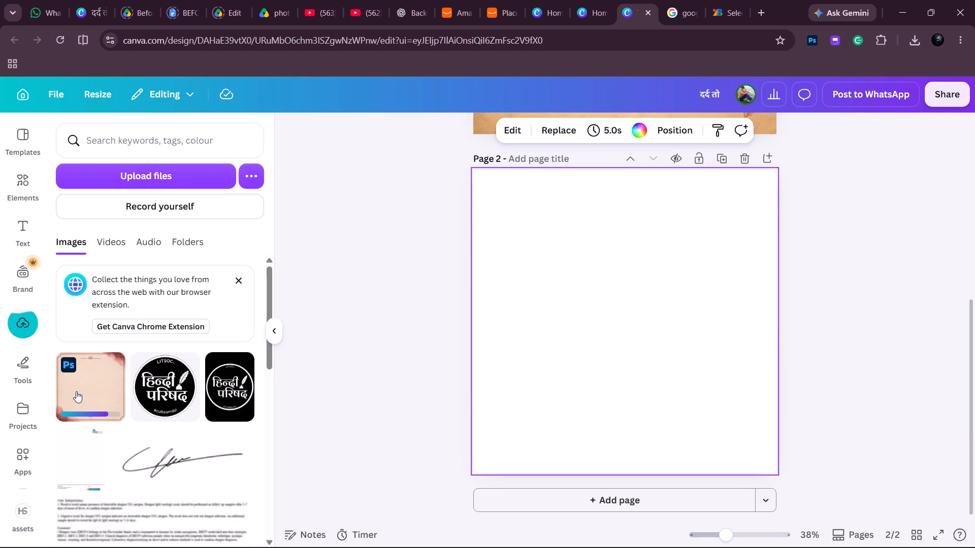
left_click(76, 387)
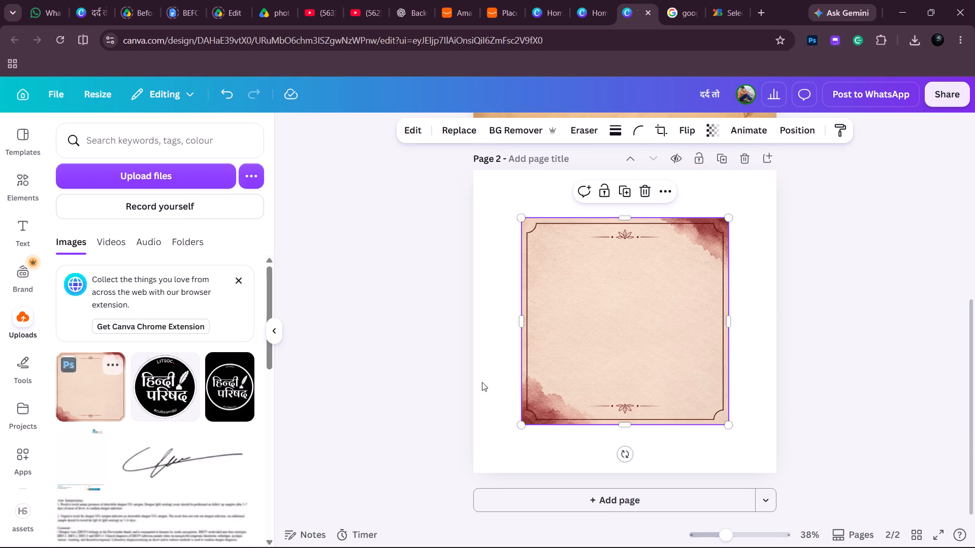
left_click_drag(521, 421, 487, 470)
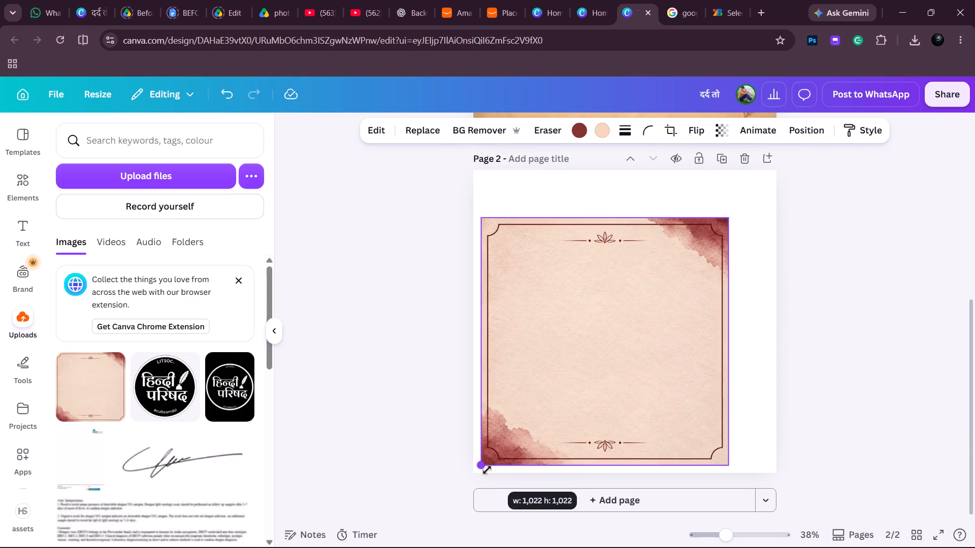
left_click_drag(487, 470, 483, 475)
left_click_drag(731, 219, 739, 199)
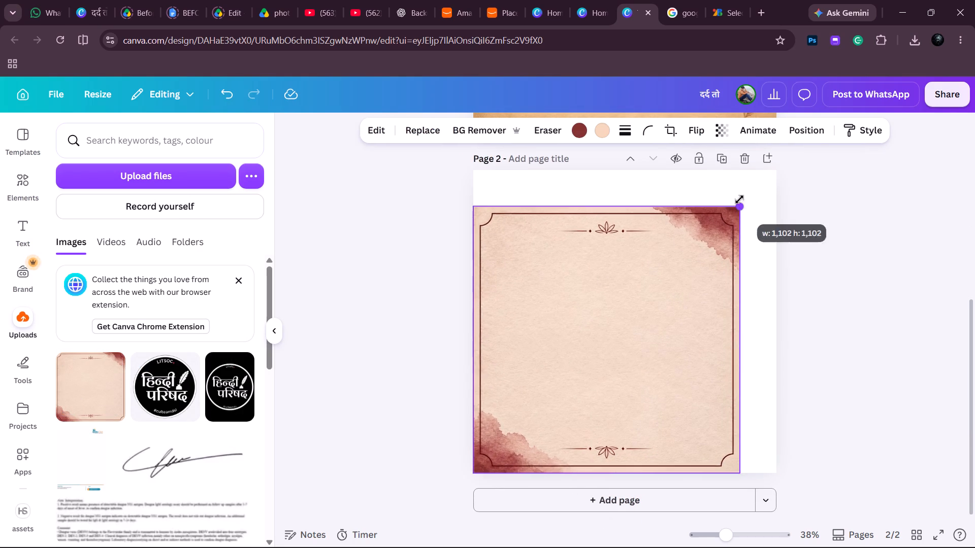
left_click_drag(739, 199, 773, 170)
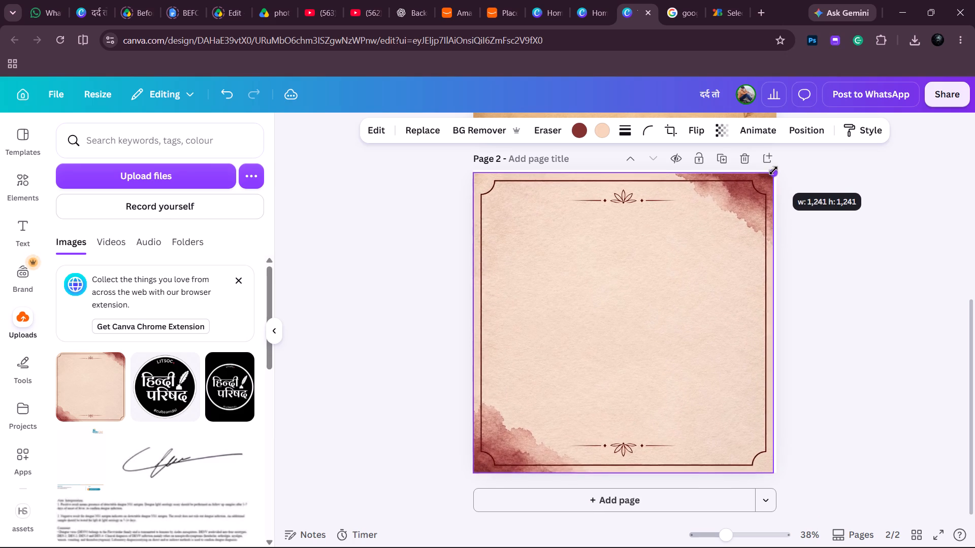
left_click_drag(773, 170, 776, 169)
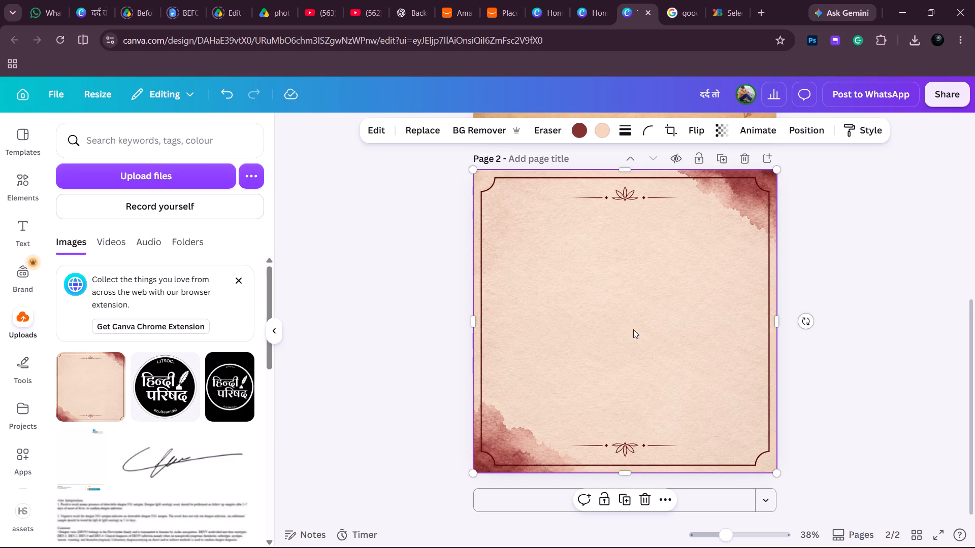
Split the page 2 background image into separate editable elements with Magic Layers.
left_click(628, 194)
left_click(637, 282)
left_click(376, 130)
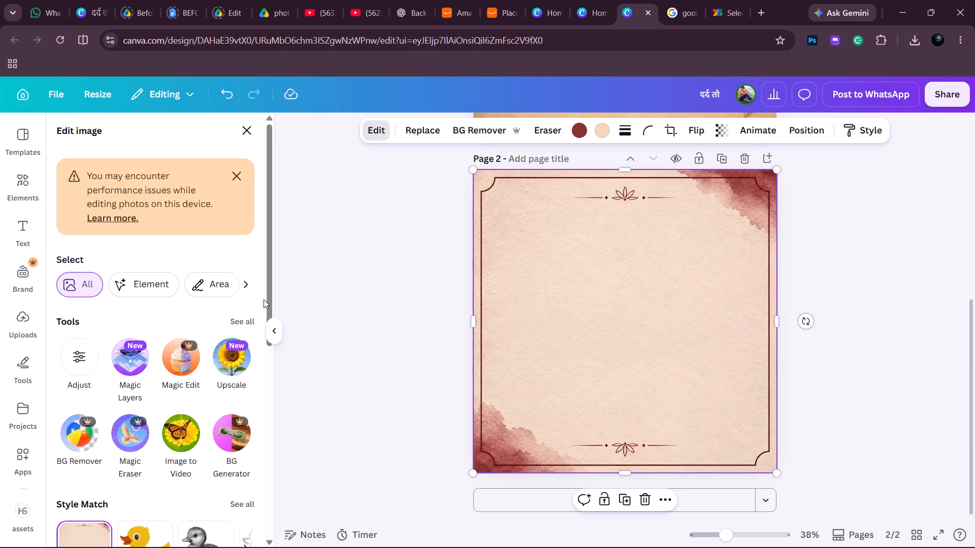
left_click(133, 369)
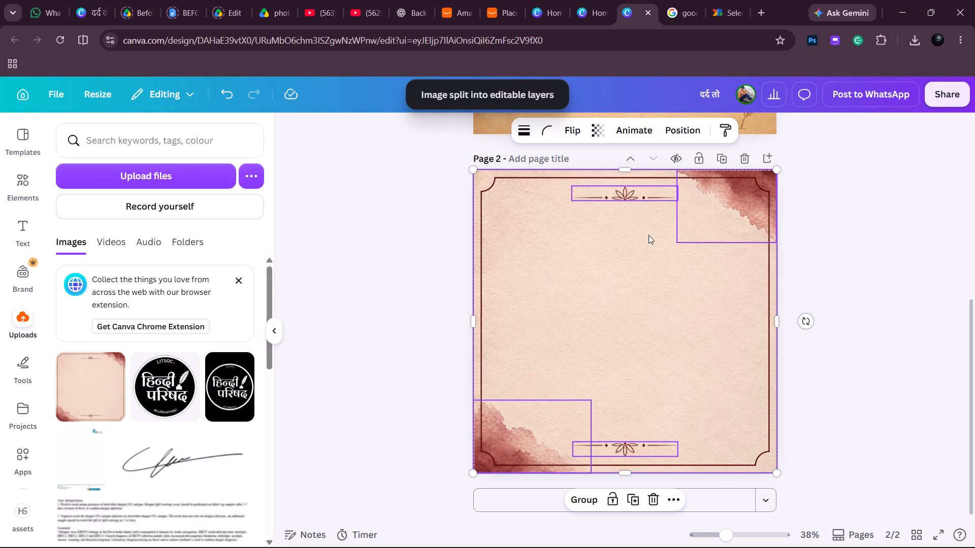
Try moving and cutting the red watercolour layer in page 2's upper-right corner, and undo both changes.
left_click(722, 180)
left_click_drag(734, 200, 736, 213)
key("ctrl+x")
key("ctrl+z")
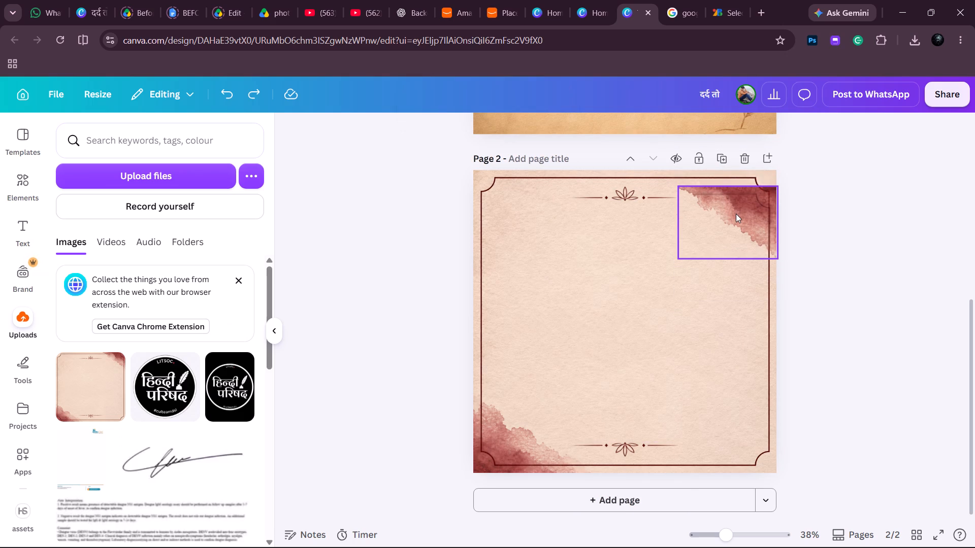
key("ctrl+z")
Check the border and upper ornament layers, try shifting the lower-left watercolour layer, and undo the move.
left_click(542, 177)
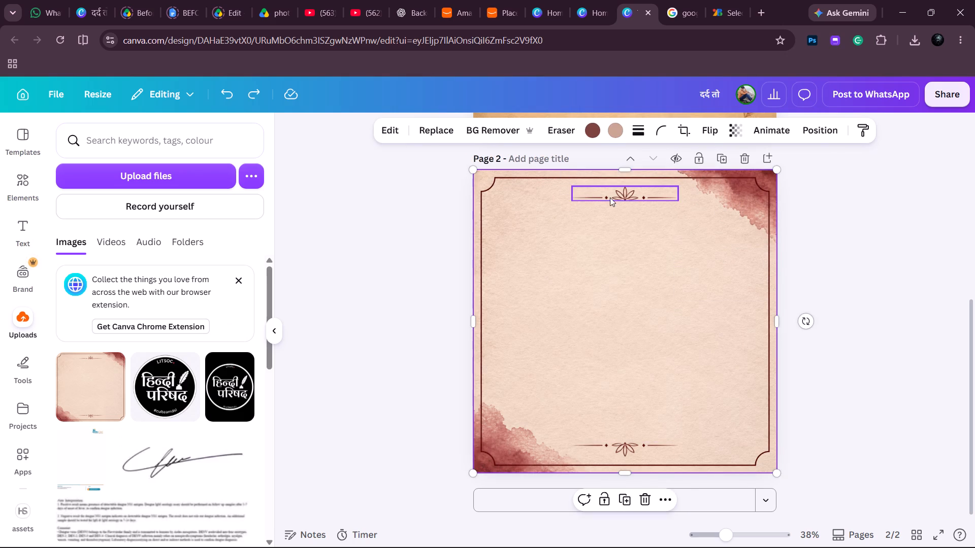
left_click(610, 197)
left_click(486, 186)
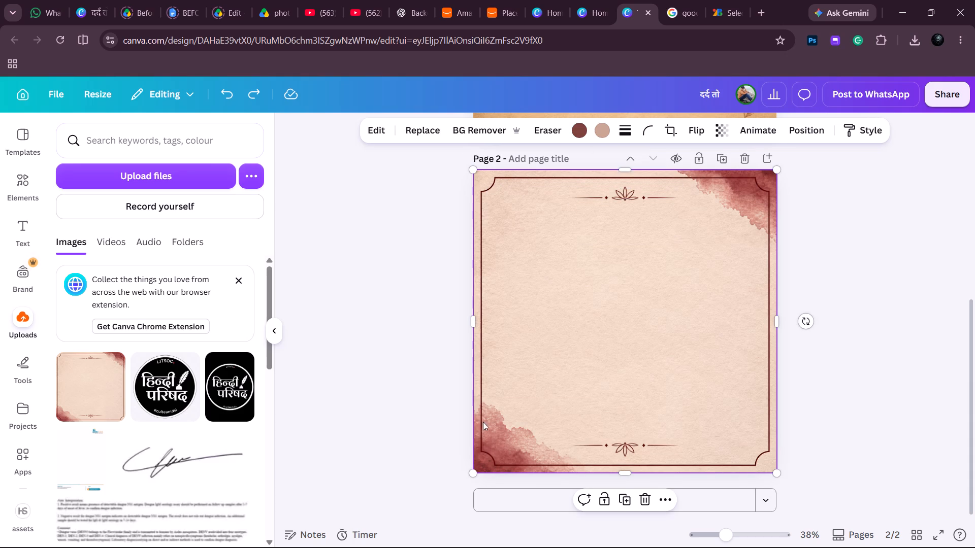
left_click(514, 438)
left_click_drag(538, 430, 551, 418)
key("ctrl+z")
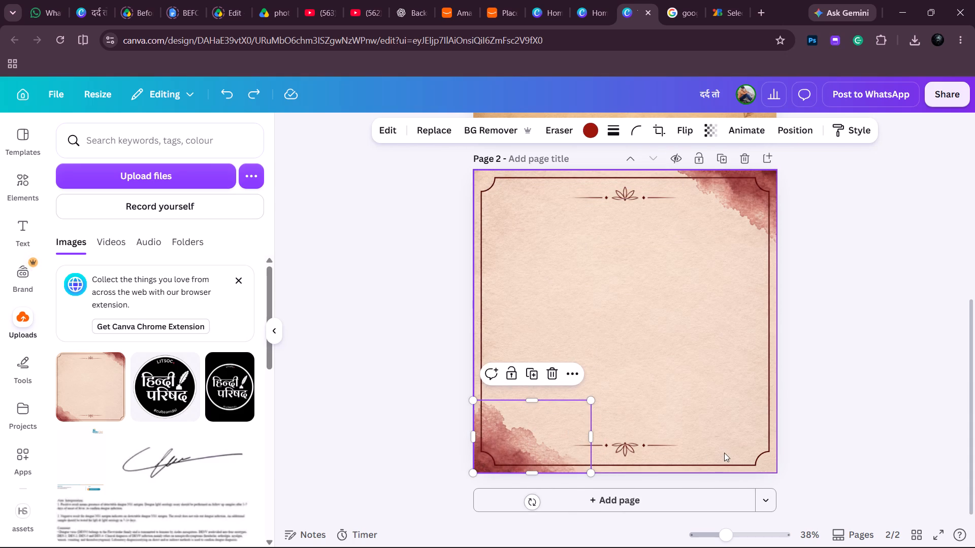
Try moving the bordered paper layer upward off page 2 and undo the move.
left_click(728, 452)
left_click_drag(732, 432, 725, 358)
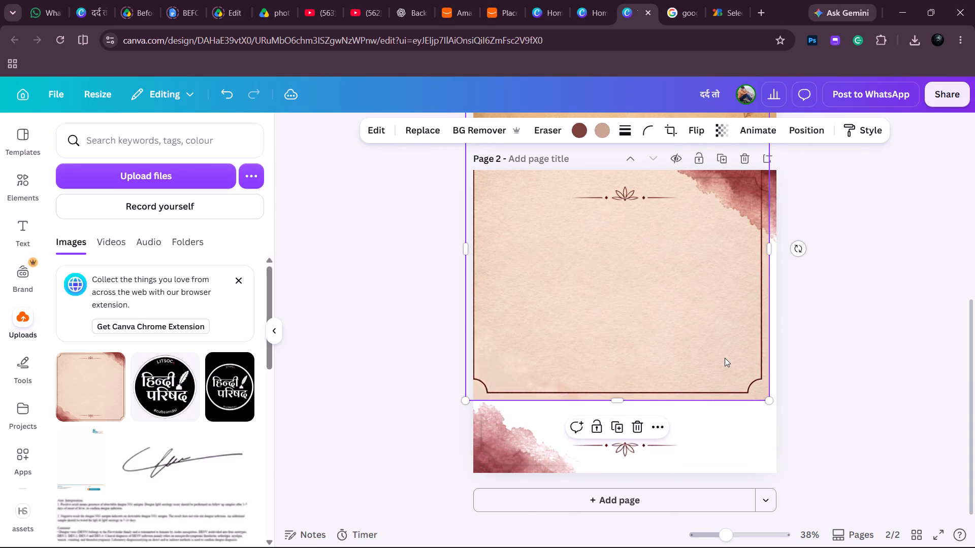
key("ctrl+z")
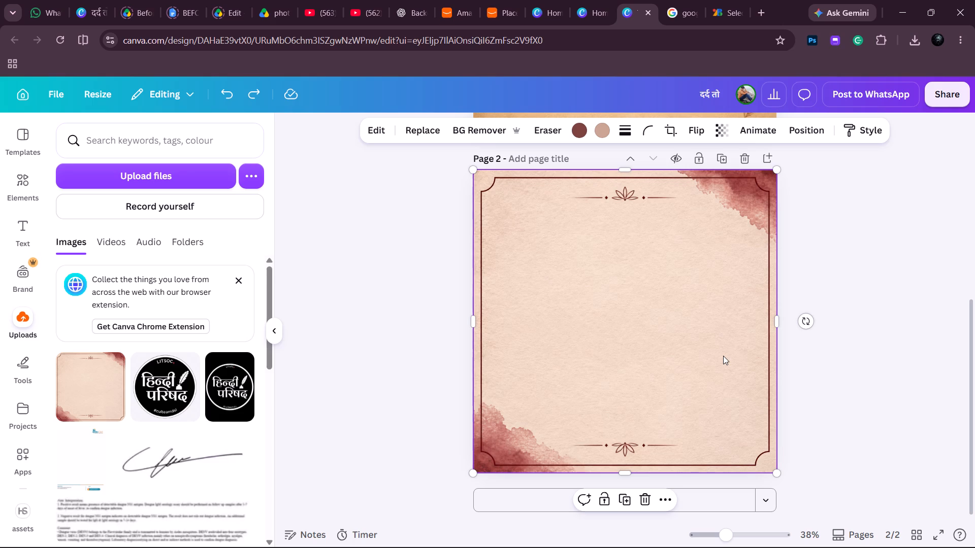